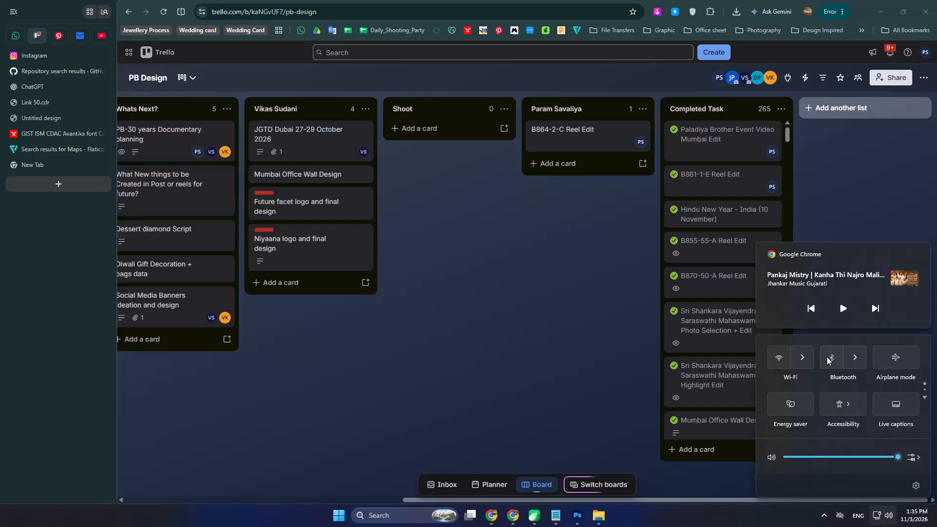
# Turn on Bluetooth in the Windows quick settings.
pyautogui.click(827, 357)
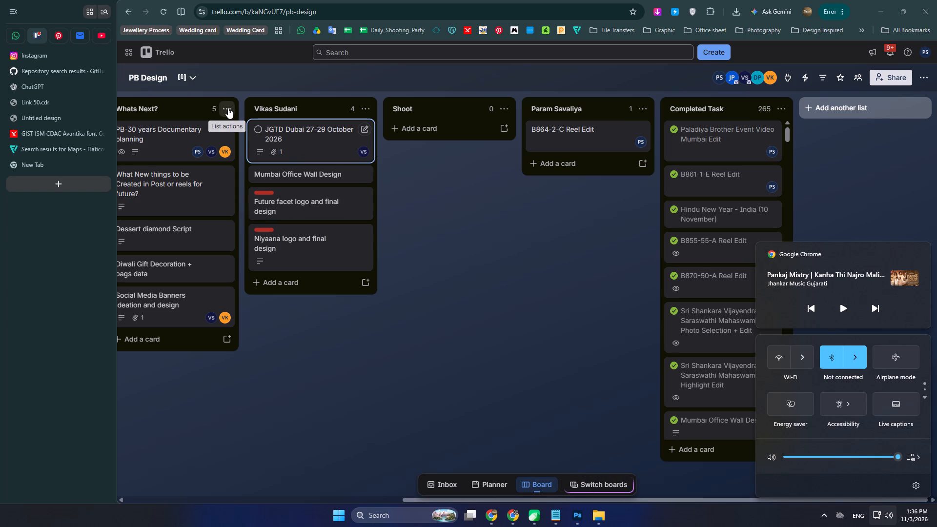
# Switch from the Trello board to the open Flaticon search results page for maps icons.
pyautogui.click(74, 148)
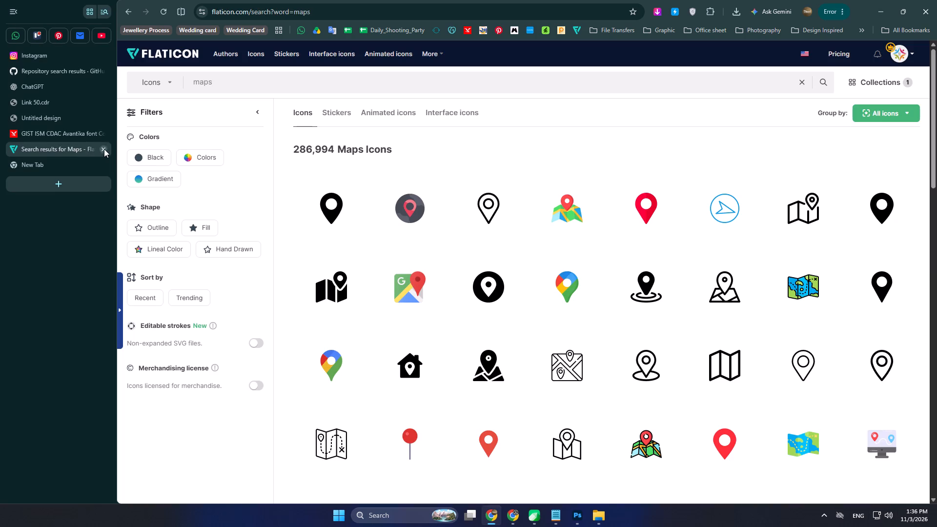
# Close the Flaticon maps search and the GIST font page, and bring up the Link 50.cdr wedding card PDF.
pyautogui.click(103, 150)
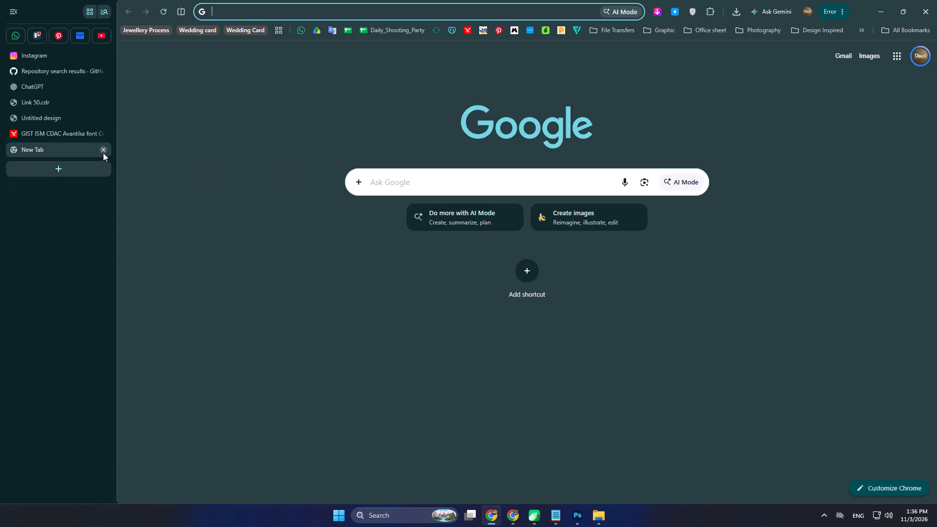
pyautogui.click(91, 149)
pyautogui.click(80, 134)
pyautogui.click(68, 124)
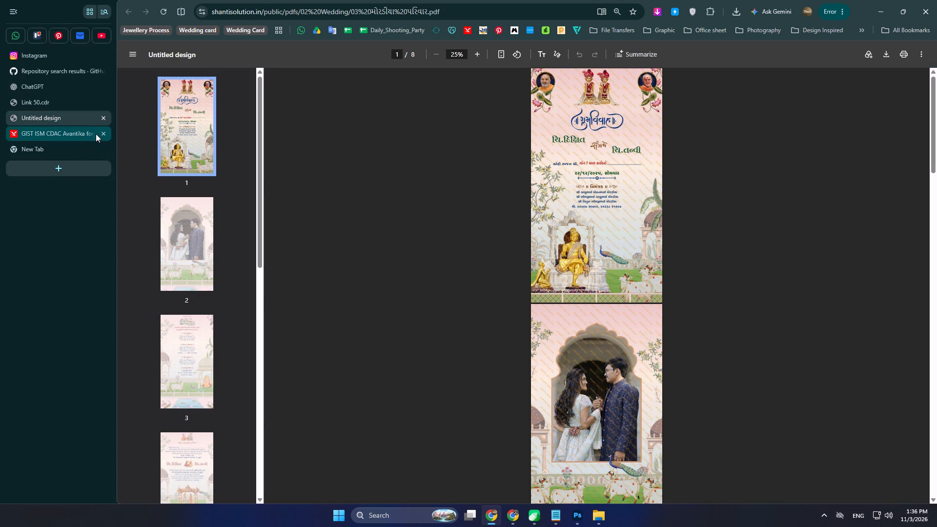
pyautogui.click(103, 134)
pyautogui.click(62, 108)
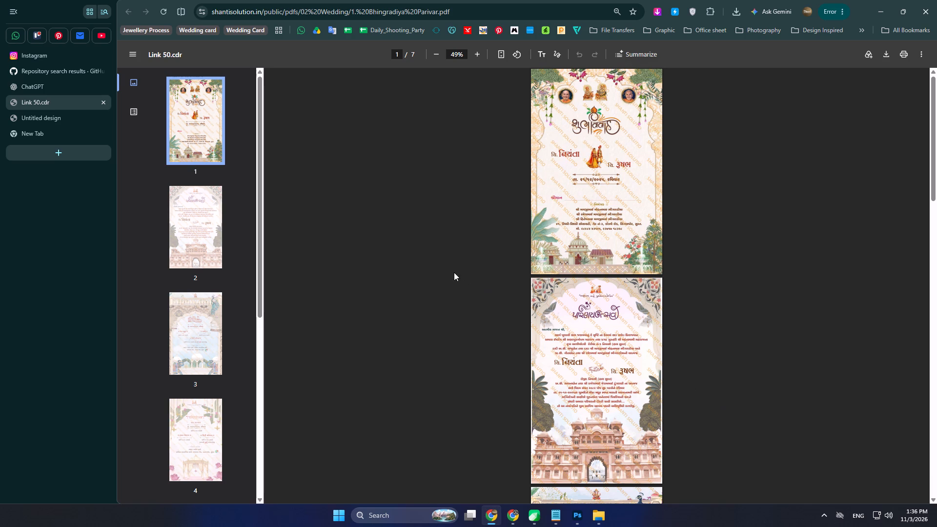
# Switch to Photoshop and import page 1 of the recent Mahek & Satvik PDF at 300 pixels/inch.
pyautogui.click(577, 521)
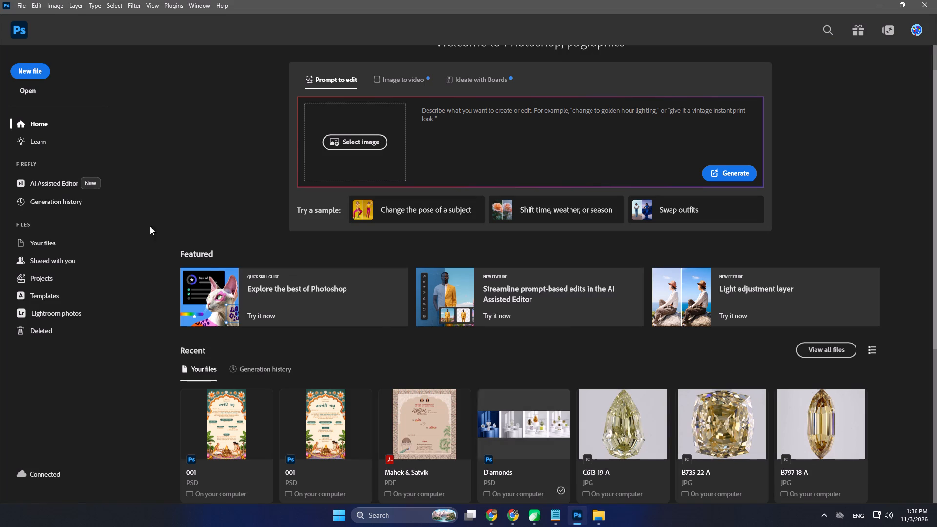
pyautogui.click(421, 418)
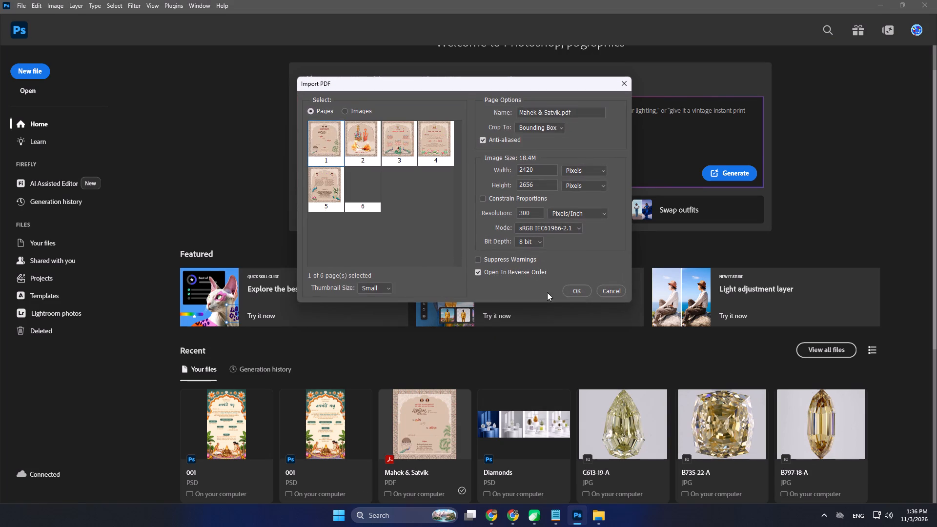
pyautogui.click(570, 285)
# Hide the imported invitation artwork, Layer 1, leaving an empty transparent canvas.
pyautogui.click(399, 239)
pyautogui.press('Delete')
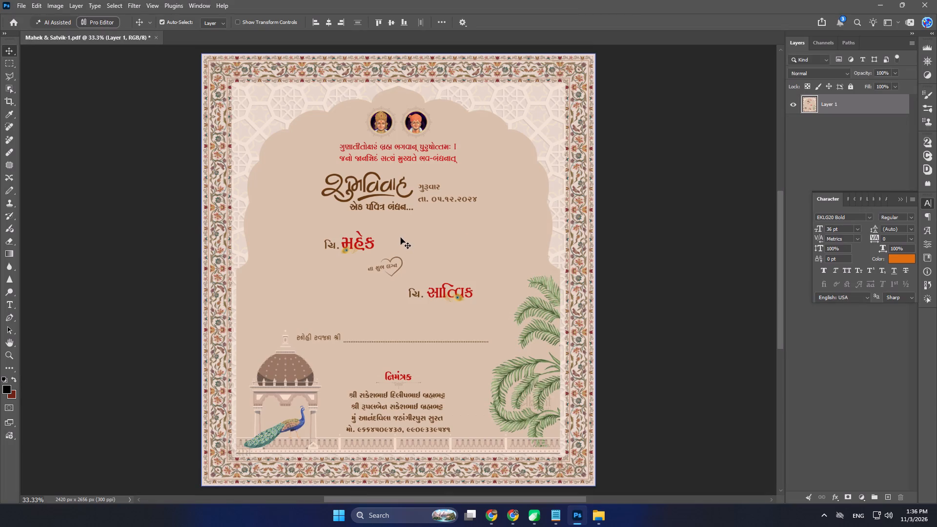
pyautogui.click(793, 103)
pyautogui.click(711, 183)
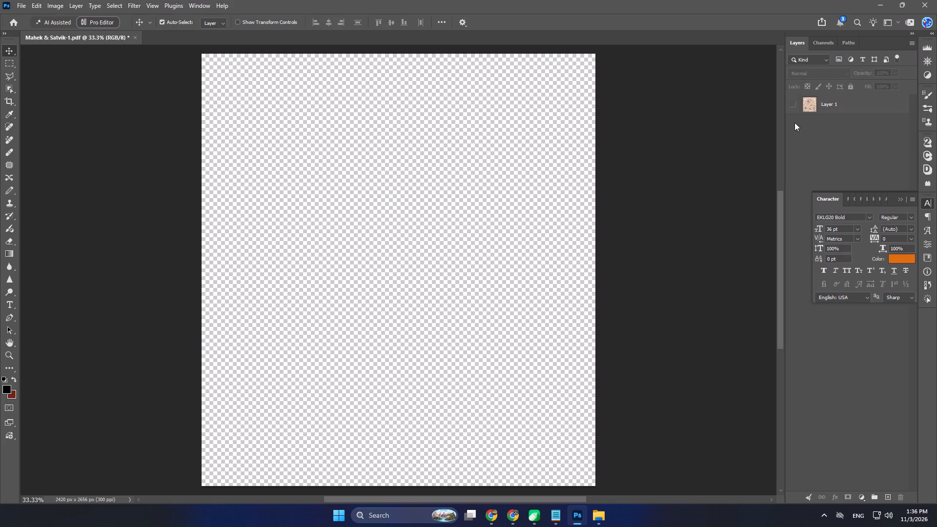
pyautogui.click(792, 105)
pyautogui.click(792, 104)
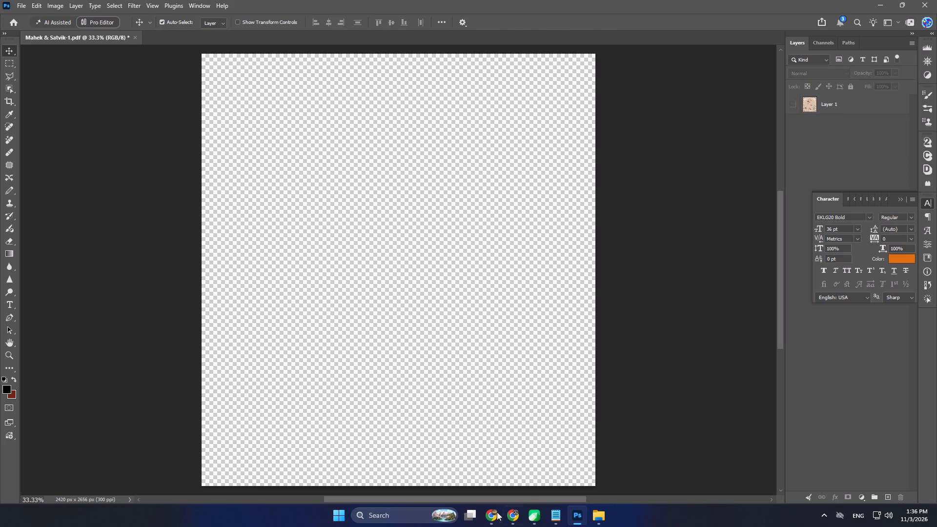
pyautogui.click(494, 513)
pyautogui.hotkey('alt', 'Tab')
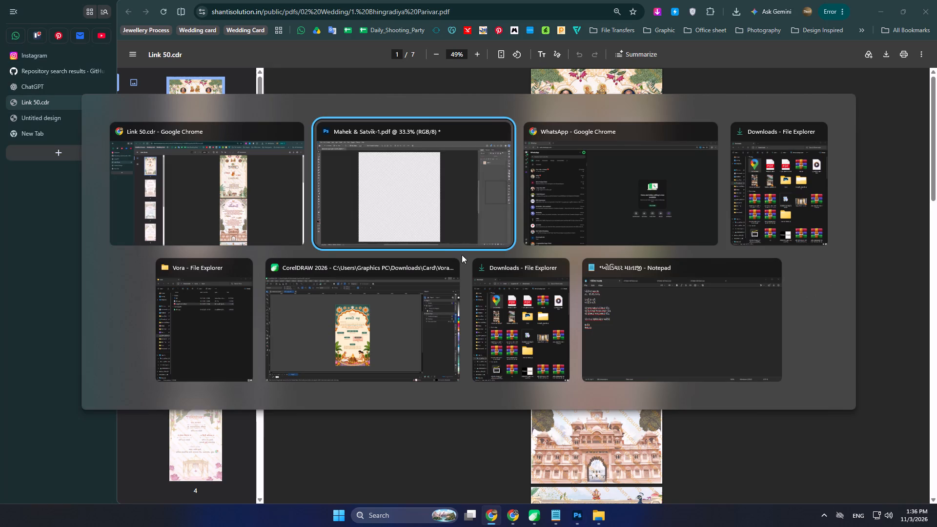
pyautogui.keyDown('alt'); pyautogui.click(518, 310); pyautogui.keyUp('alt')
pyautogui.click(407, 200)
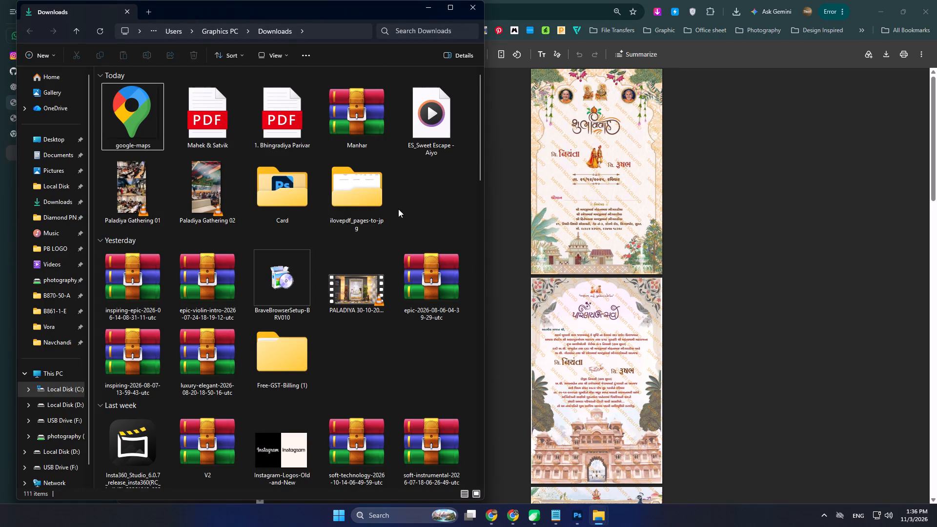
pyautogui.click(259, 132)
pyautogui.moveTo(288, 131); pyautogui.dragTo(419, 261)
pyautogui.hotkey('alt', 'Tab')
pyautogui.hotkey('alt', 'Tab')
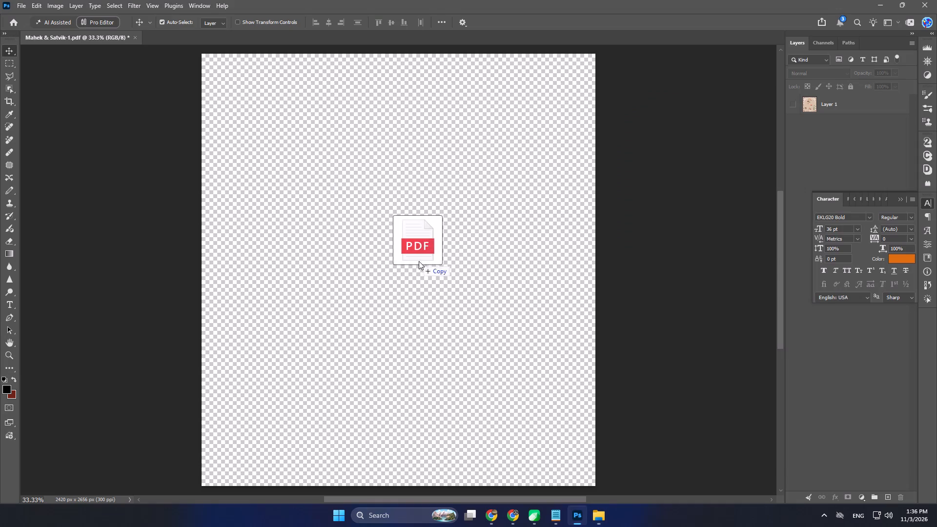
pyautogui.moveTo(419, 261); pyautogui.dragTo(419, 261)
pyautogui.click(536, 282)
# Scale the placed card to about 140% so it fills the canvas width, and align its top edge with the canvas.
pyautogui.keyDown('alt'); pyautogui.scroll(-4, 392, 285); pyautogui.keyUp('alt')
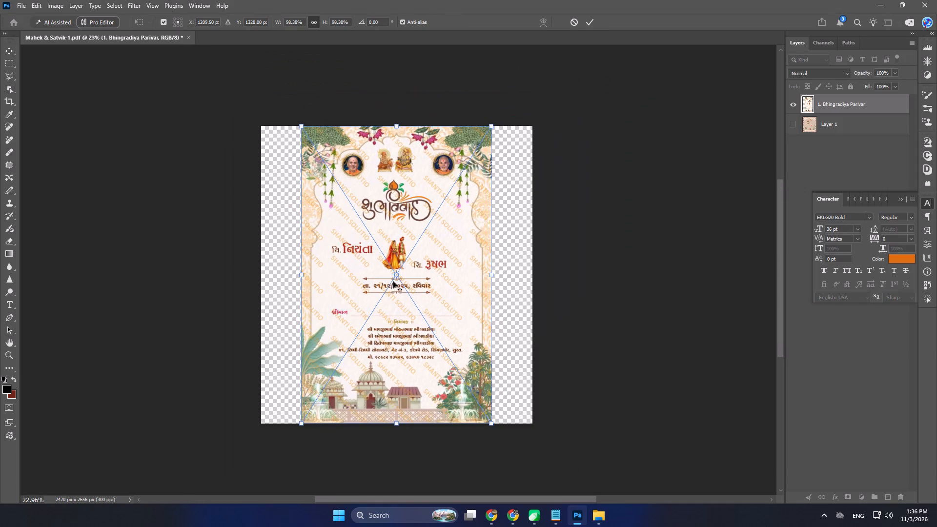
pyautogui.click(492, 274)
pyautogui.moveTo(492, 274); pyautogui.dragTo(532, 286)
pyautogui.keyDown('shift'); pyautogui.moveTo(511, 268); pyautogui.dragTo(510, 332); pyautogui.keyUp('shift')
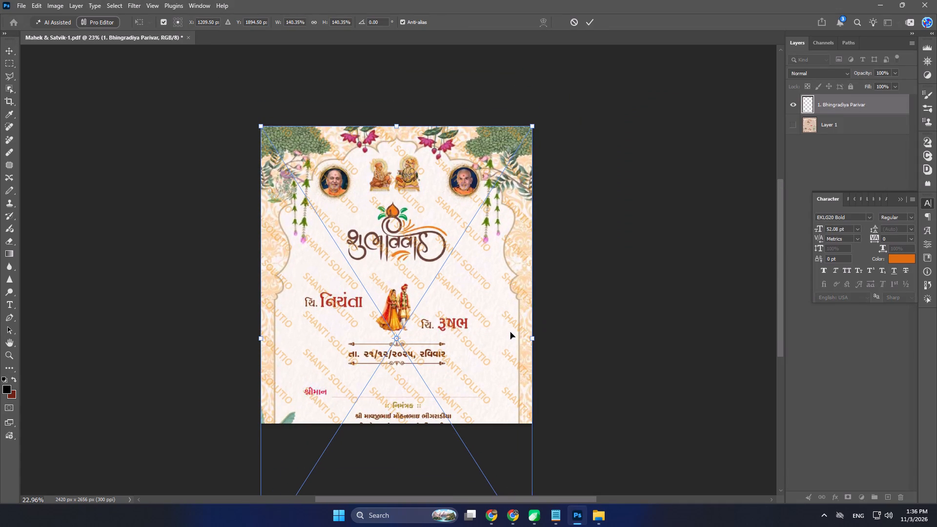
pyautogui.press('Return')
pyautogui.click(611, 266)
pyautogui.keyDown('alt'); pyautogui.scroll(6, 400, 147); pyautogui.keyUp('alt')
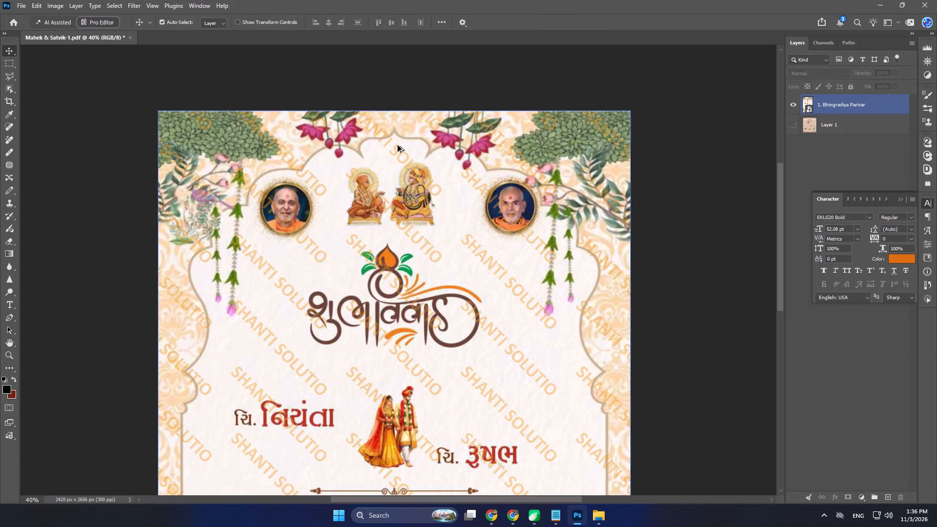
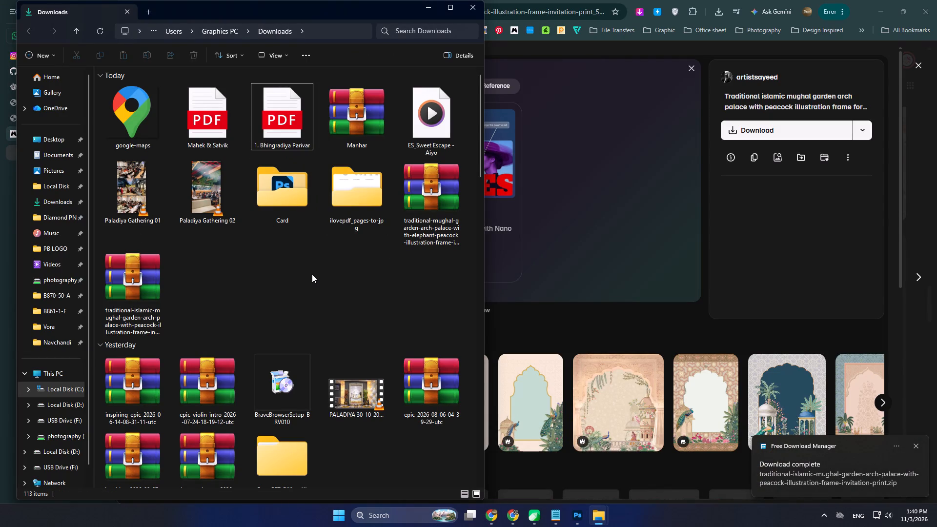
pyautogui.press('F4')
pyautogui.press('F4')
pyautogui.press('F5')
pyautogui.click(304, 283)
pyautogui.press('F5')
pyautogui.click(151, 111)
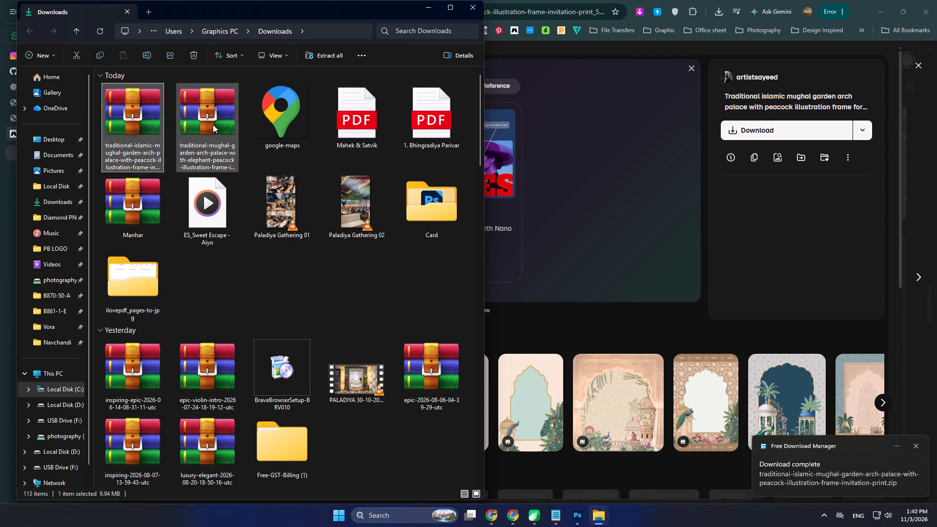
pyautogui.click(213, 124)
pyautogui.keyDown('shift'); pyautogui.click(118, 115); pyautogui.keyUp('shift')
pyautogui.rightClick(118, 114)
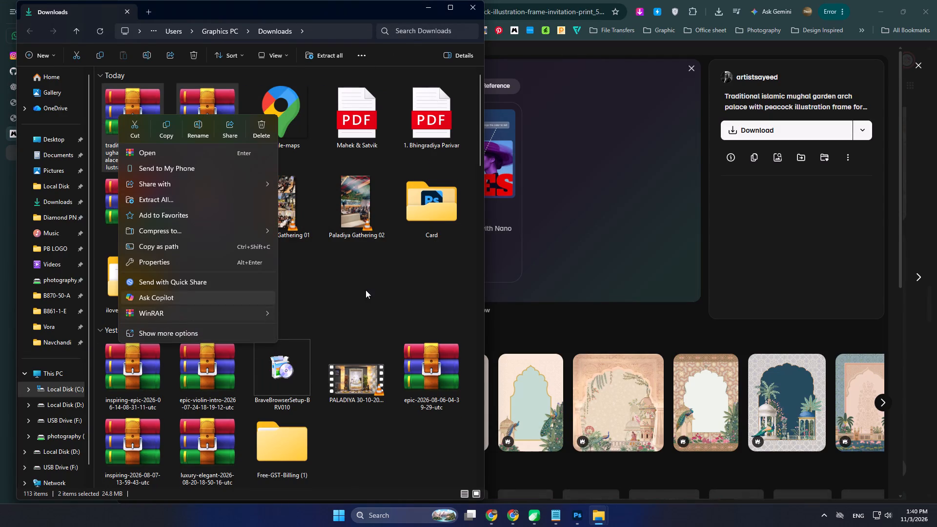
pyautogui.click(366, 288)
# Cut the two downloaded Mughal garden arch archives from the Downloads folder.
pyautogui.click(125, 94)
pyautogui.click(207, 115)
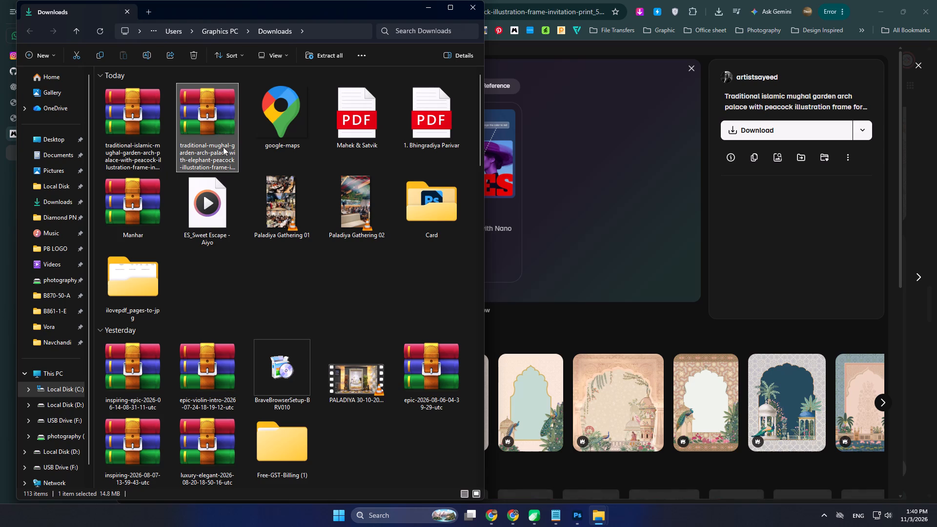
pyautogui.hotkey('ctrl', 'x')
pyautogui.click(229, 294)
pyautogui.click(214, 122)
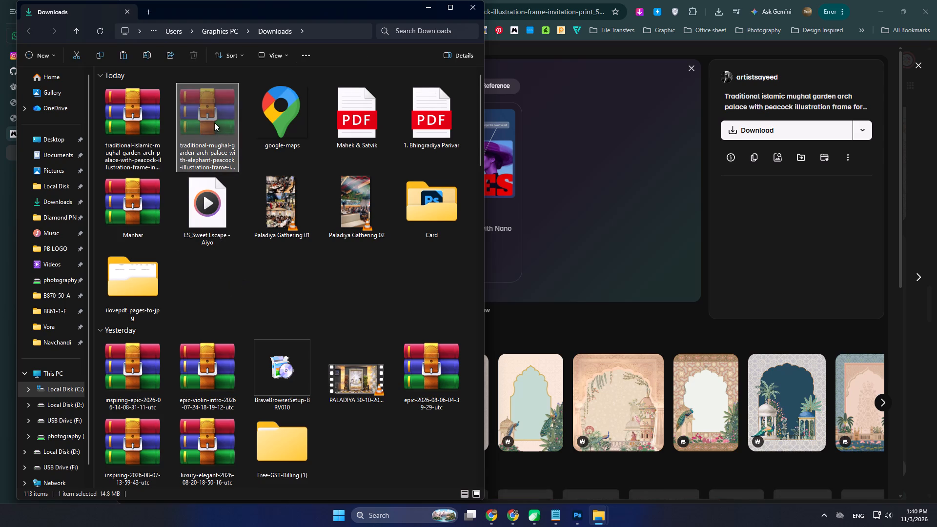
pyautogui.keyDown('shift'); pyautogui.click(141, 130); pyautogui.keyUp('shift')
pyautogui.hotkey('ctrl', 'x')
# Create a folder named NEW CARD in Downloads and open it.
pyautogui.click(208, 293)
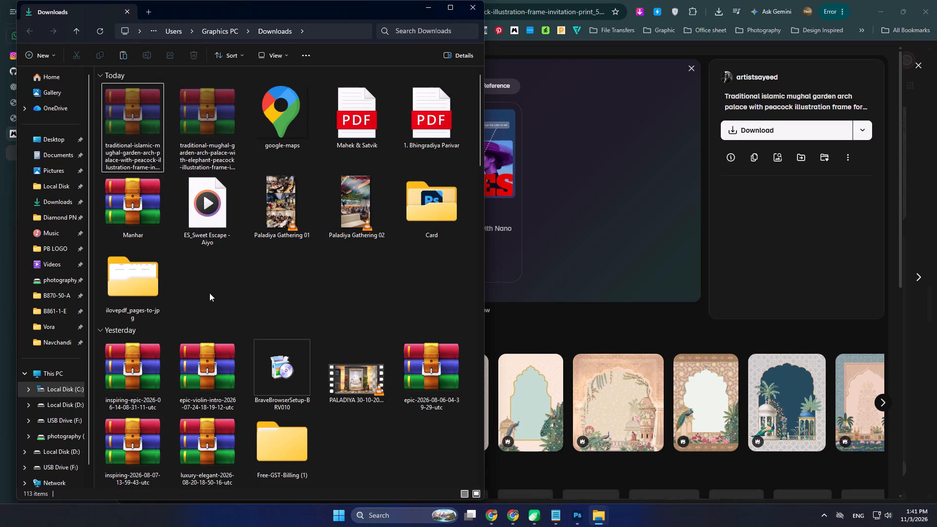
pyautogui.hotkey('ctrl', 'shift', 'n')
pyautogui.write('NEW')
pyautogui.press('space')
pyautogui.hotkey('shift', 'a')
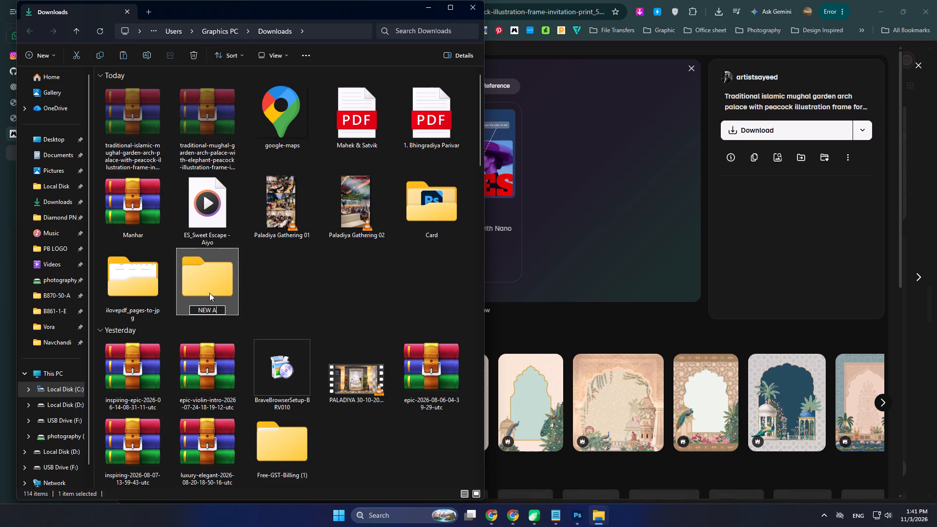
pyautogui.press('BackSpace')
pyautogui.write('CAD')
pyautogui.hotkey('shift', 'BackSpace')
pyautogui.write('RD')
pyautogui.press('space')
pyautogui.press('Return')
pyautogui.press('Return')
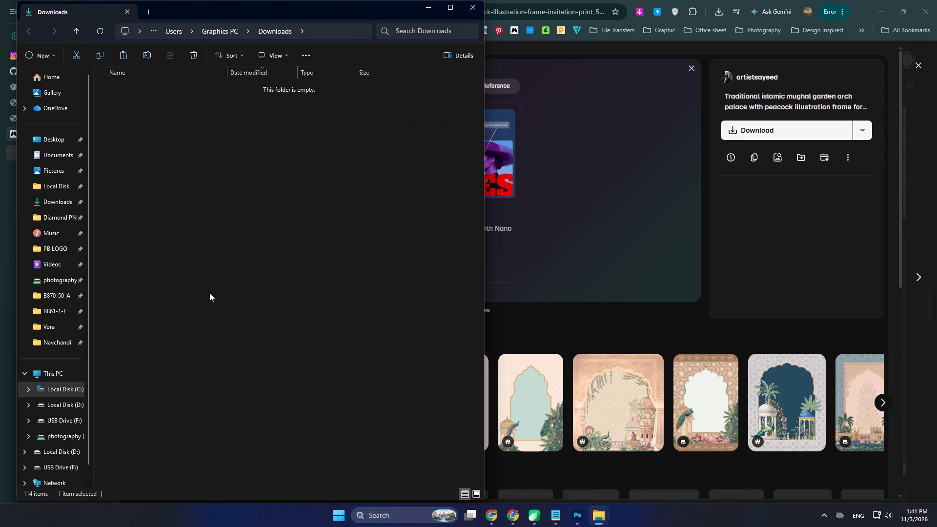
# Paste the two cut archives into the NEW CARD folder and display them as extra large icons.
pyautogui.hotkey('ctrl', 'v')
pyautogui.click(217, 286)
pyautogui.hotkey('ctrl', 'shift', '1')
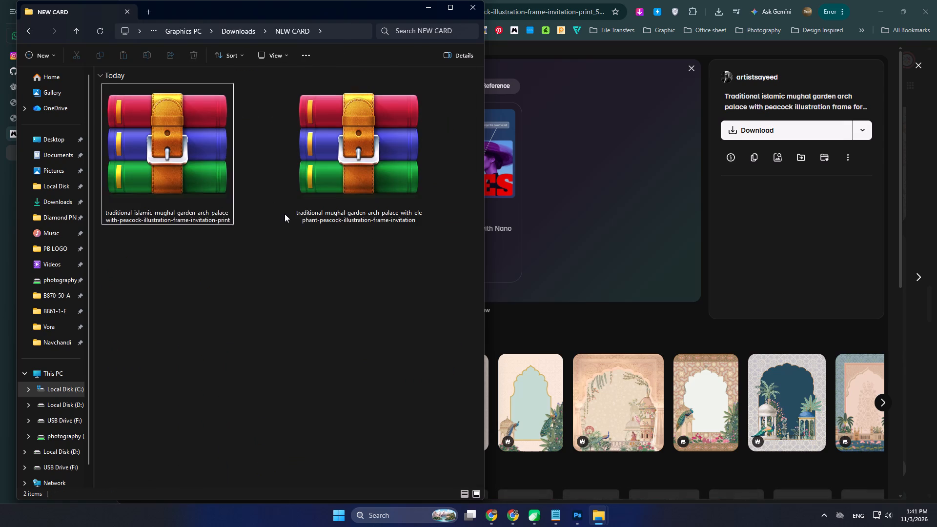
# Extract both archives in NEW CARD with WinRAR, each into its own separate folder.
pyautogui.click(285, 223)
pyautogui.hotkey('ctrl', 'a')
pyautogui.rightClick(355, 151)
pyautogui.click(398, 352)
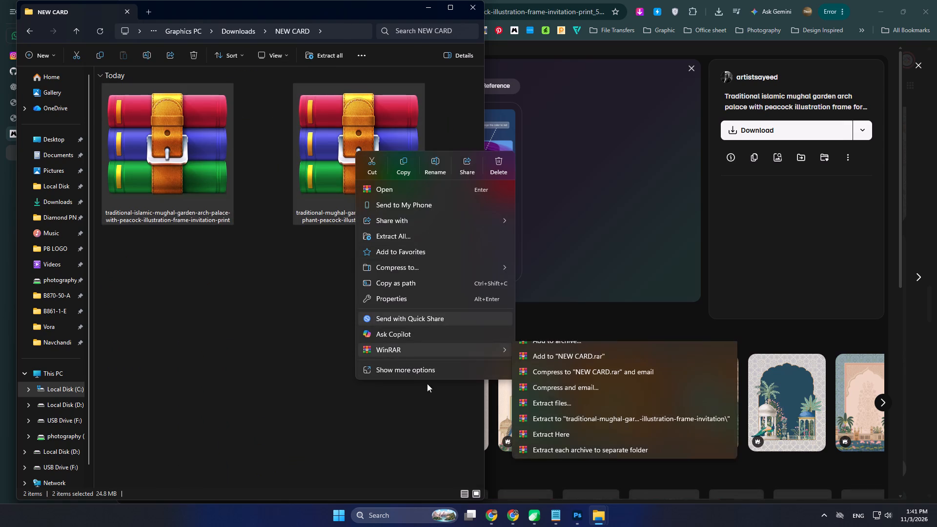
pyautogui.click(563, 462)
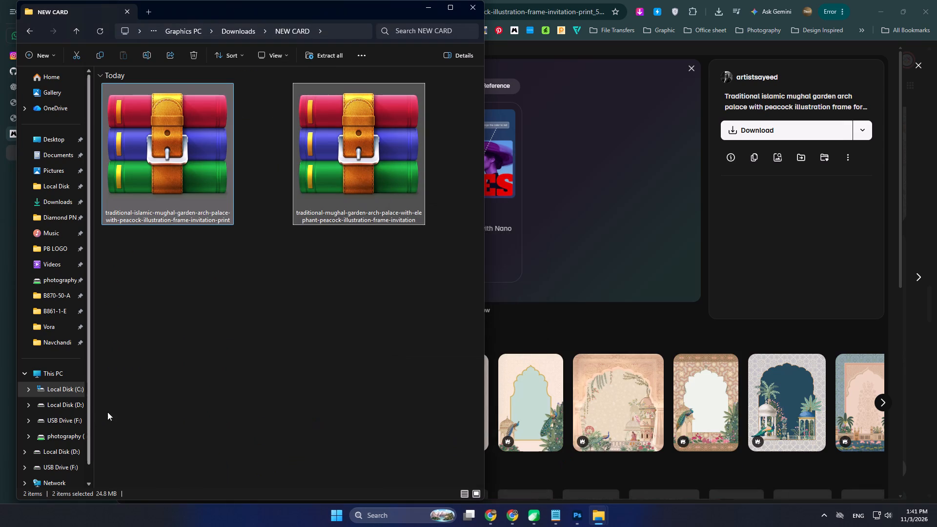
pyautogui.click(315, 381)
# Delete the two original archives from NEW CARD, keeping the extracted folders.
pyautogui.click(341, 171)
pyautogui.keyDown('shift'); pyautogui.click(191, 161); pyautogui.keyUp('shift')
pyautogui.press('Delete')
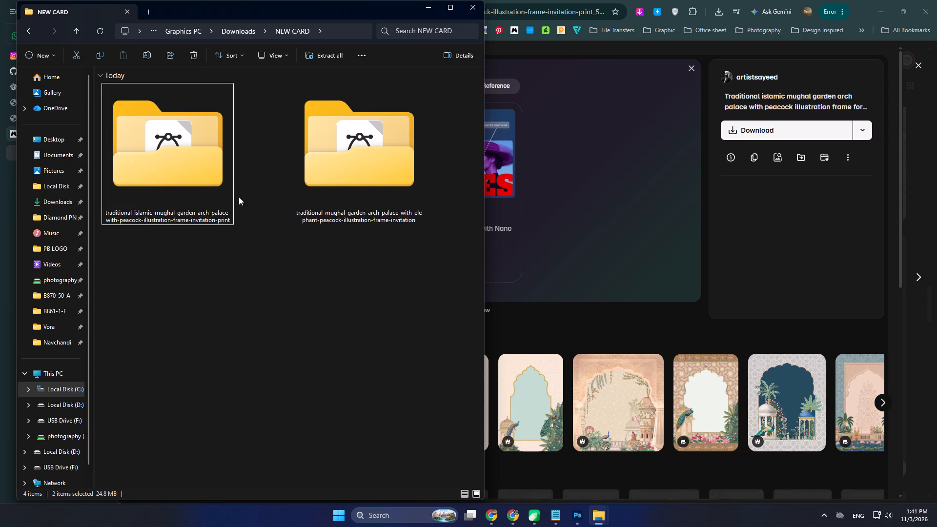
pyautogui.click(274, 324)
# Open the extracted traditional Islamic Mughal garden folder, show extra large icons and open its EPS file.
pyautogui.doubleClick(160, 166)
pyautogui.hotkey('ctrl', 'shift', '1')
pyautogui.click(297, 338)
pyautogui.click(375, 200)
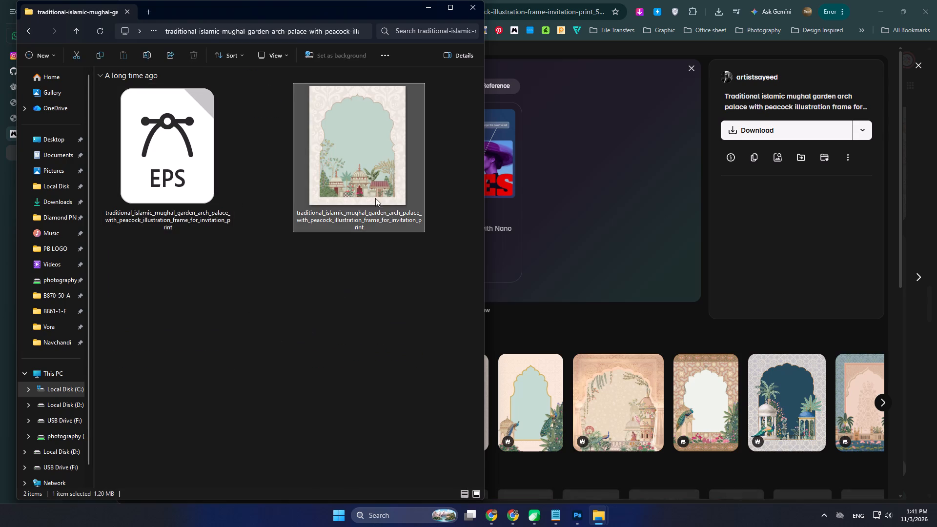
pyautogui.click(325, 333)
pyautogui.doubleClick(156, 136)
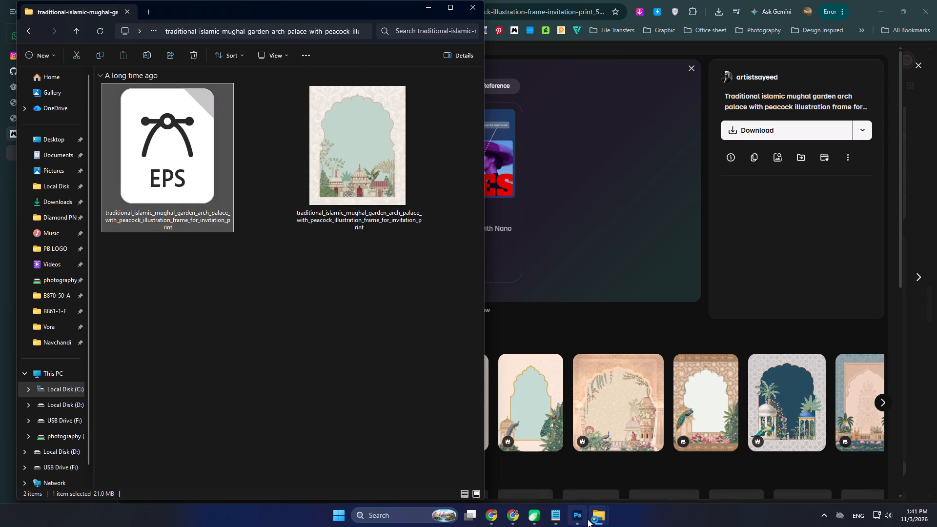
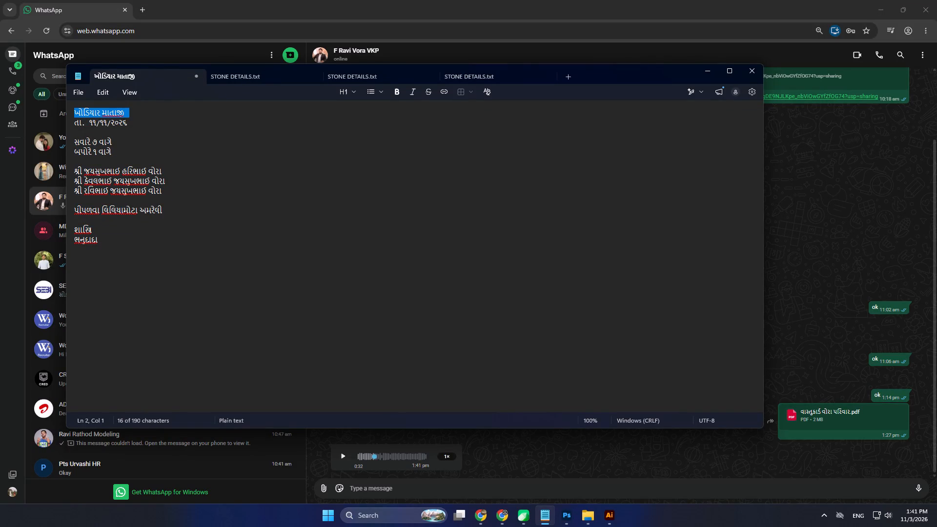
# Insert the Gujarati text "બહુચર માતાજી" at the start of the first line of the notes, before "ખોડિયાર માતાજી".
pyautogui.click(77, 111)
pyautogui.press('super+space')
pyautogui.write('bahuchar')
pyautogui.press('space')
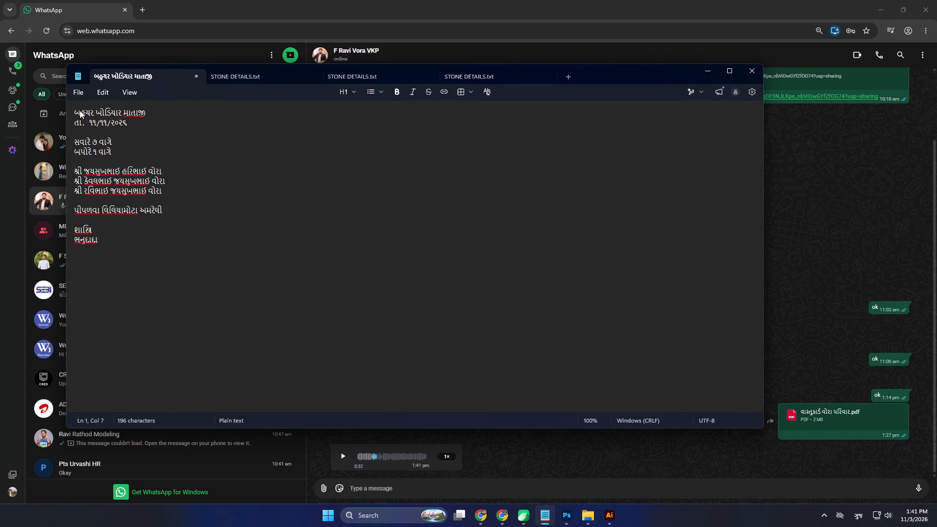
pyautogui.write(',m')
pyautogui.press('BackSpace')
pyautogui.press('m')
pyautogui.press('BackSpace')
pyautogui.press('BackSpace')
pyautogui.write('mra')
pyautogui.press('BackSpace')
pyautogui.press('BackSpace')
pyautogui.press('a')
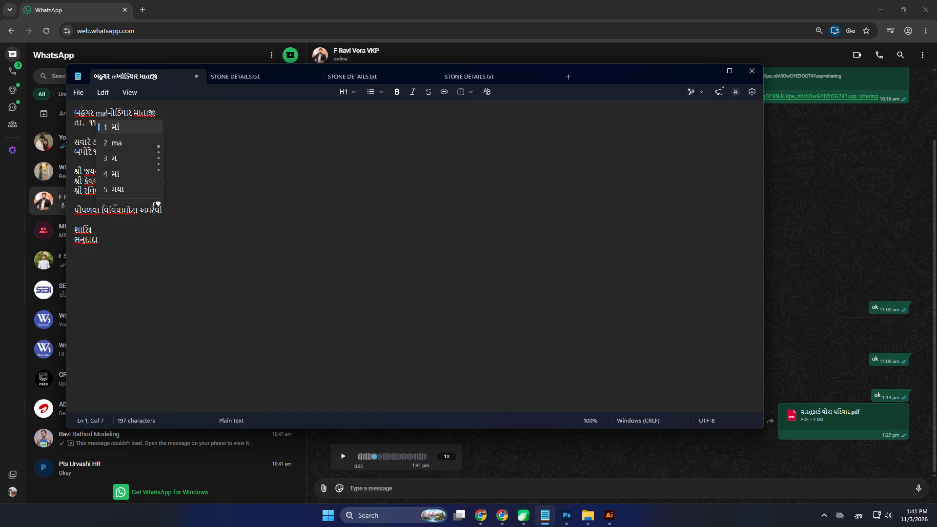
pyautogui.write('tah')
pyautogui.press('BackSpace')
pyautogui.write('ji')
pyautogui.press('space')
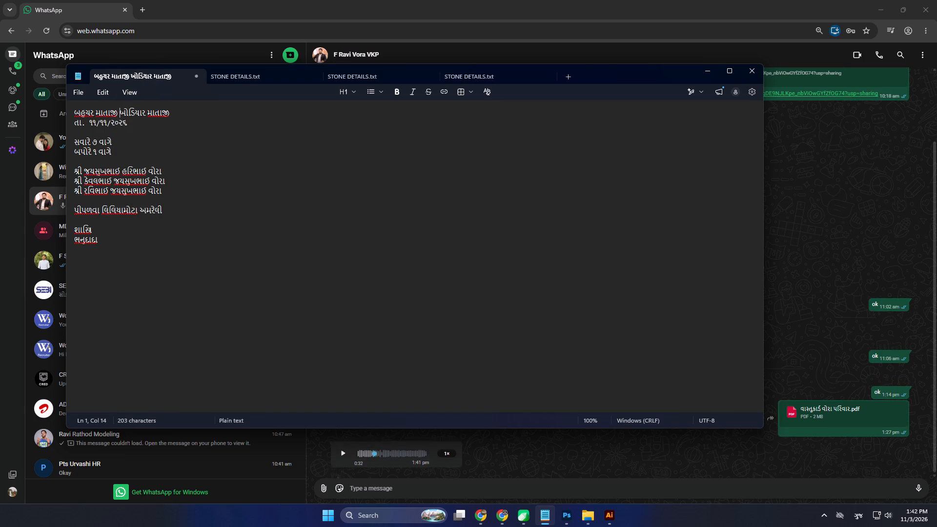
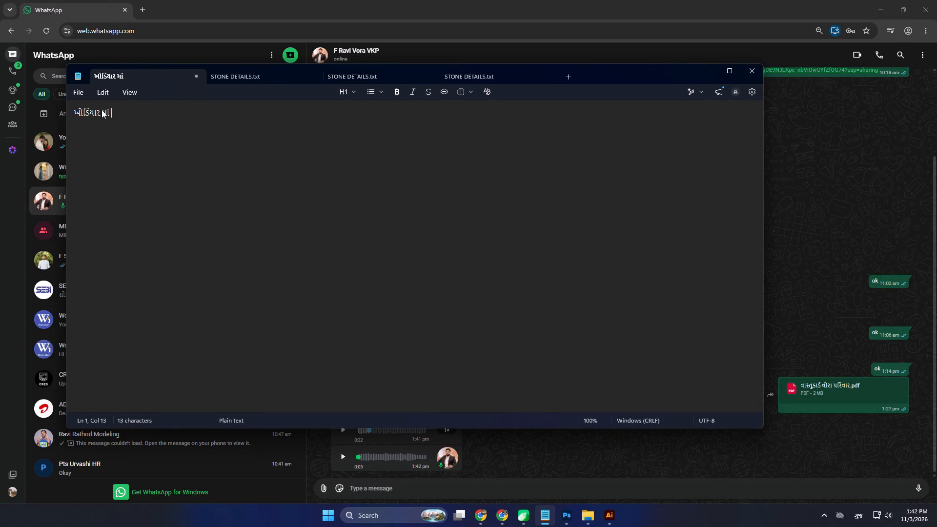
# Add the Gujarati word રામ after ખોડિયાર માં in the note, followed directly by deavj.
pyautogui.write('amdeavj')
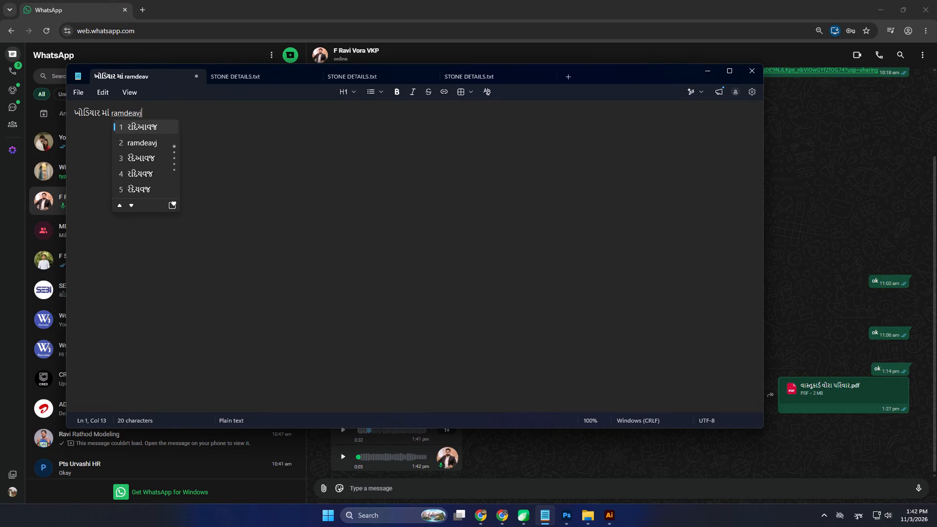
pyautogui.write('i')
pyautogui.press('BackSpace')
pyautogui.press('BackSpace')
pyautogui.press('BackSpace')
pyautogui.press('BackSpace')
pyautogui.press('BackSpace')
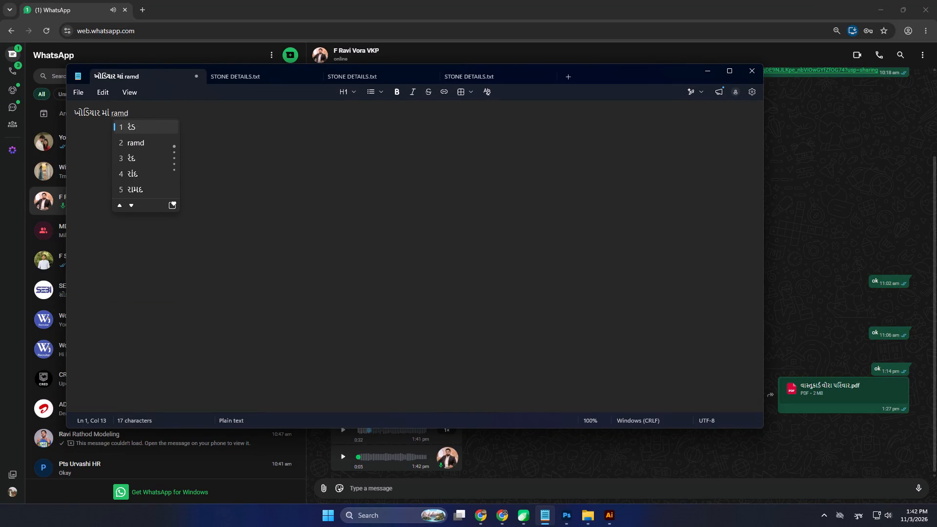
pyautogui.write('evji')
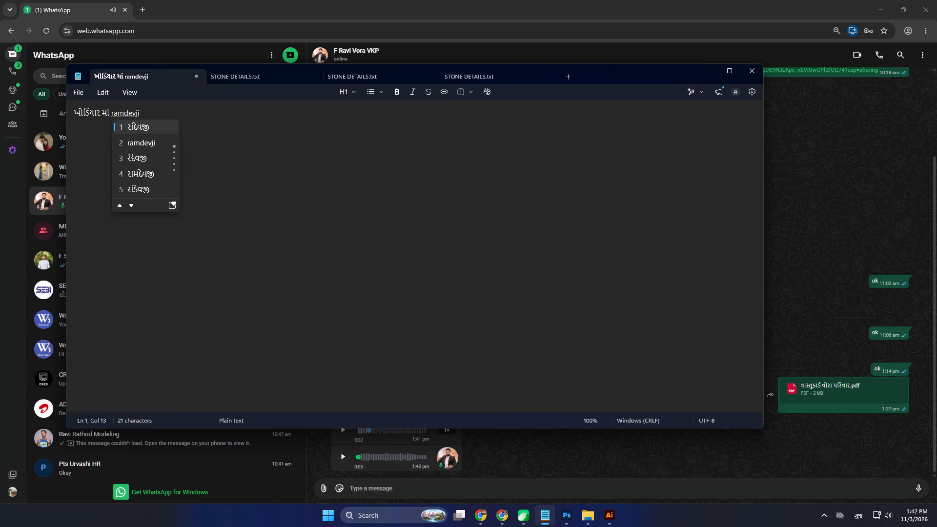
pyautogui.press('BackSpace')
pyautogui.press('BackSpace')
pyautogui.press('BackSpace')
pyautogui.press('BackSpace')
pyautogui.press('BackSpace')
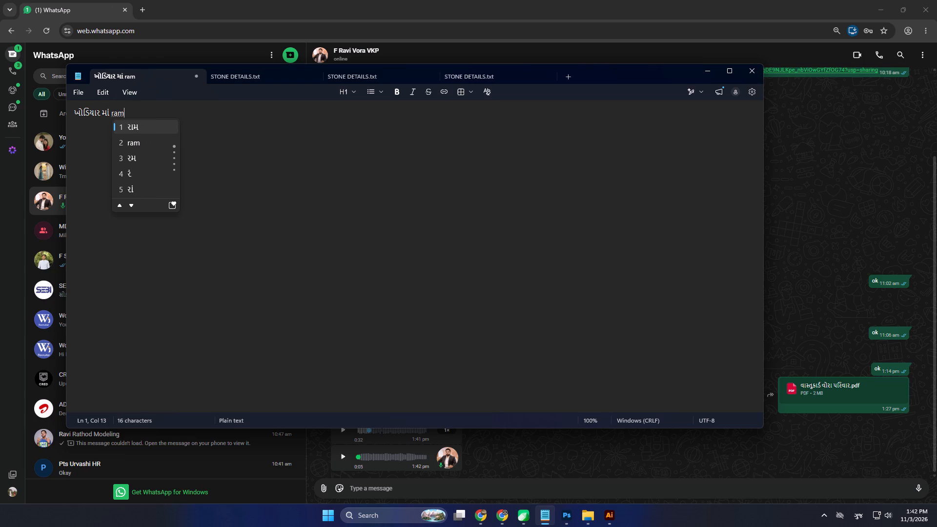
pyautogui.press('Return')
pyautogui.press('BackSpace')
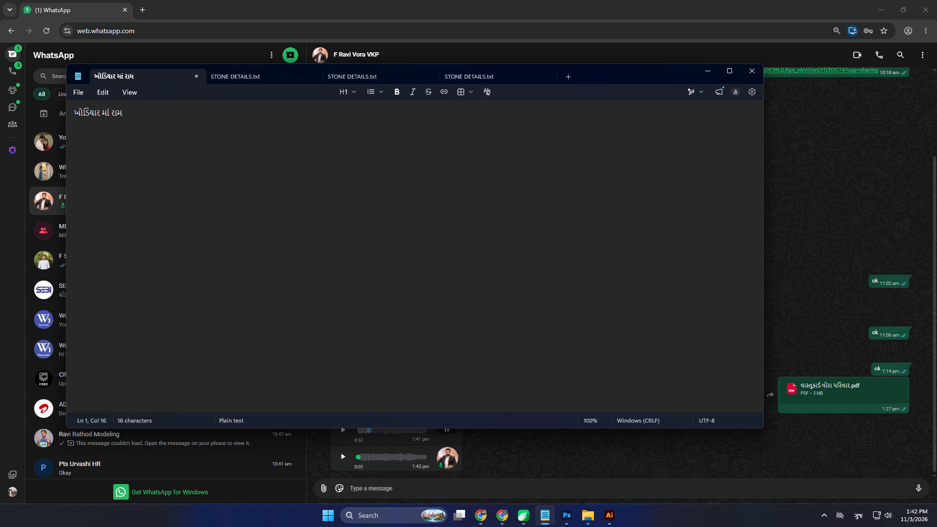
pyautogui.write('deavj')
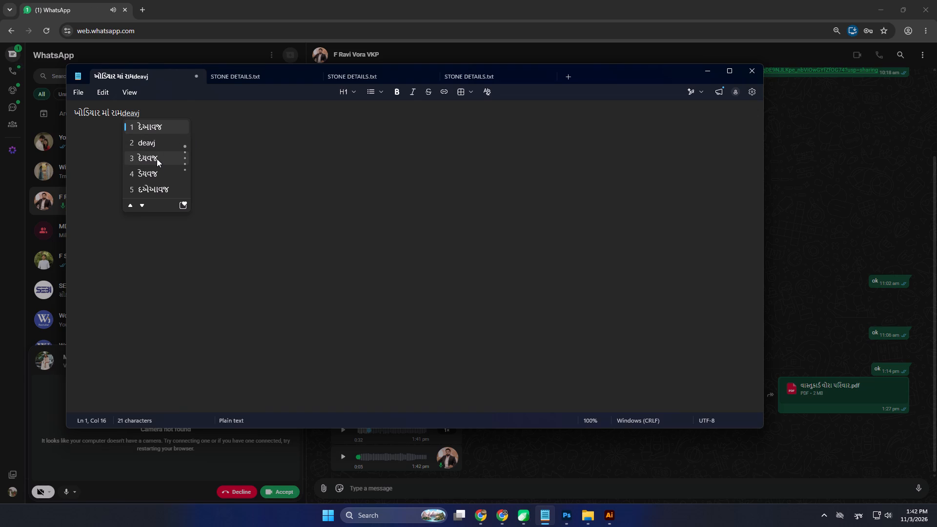
# Mute the computer's sound.
pyautogui.click(892, 512)
pyautogui.click(771, 455)
pyautogui.click(833, 362)
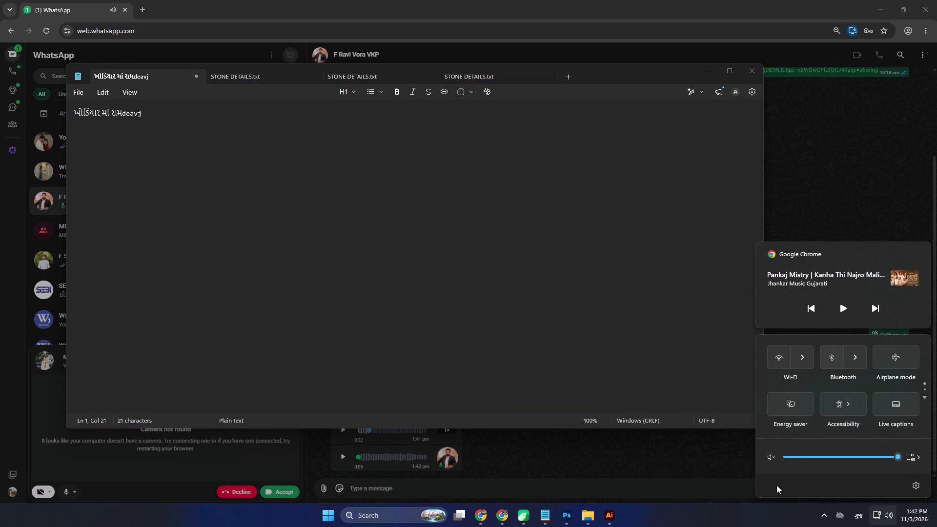
pyautogui.click(772, 455)
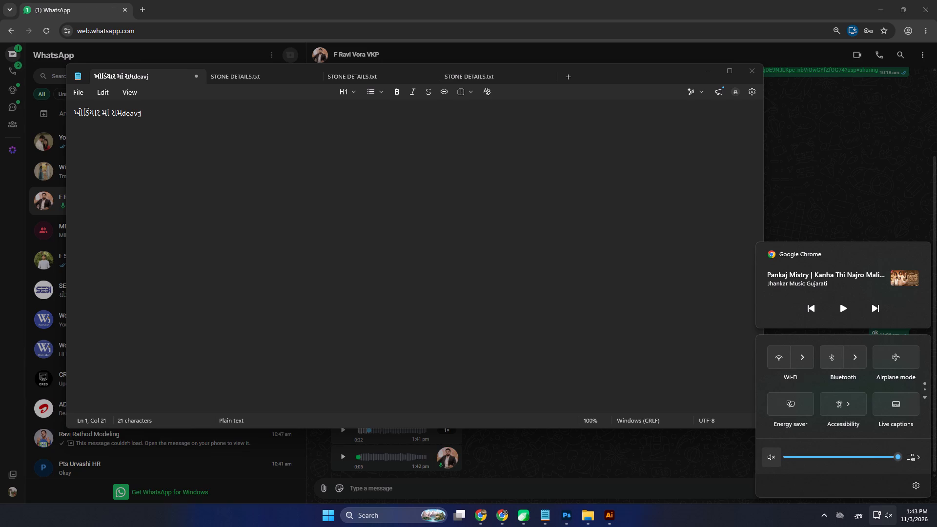
# Replace the Latin letters deavj after રામ by entering deavji for Gujarati transliteration.
pyautogui.click(295, 130)
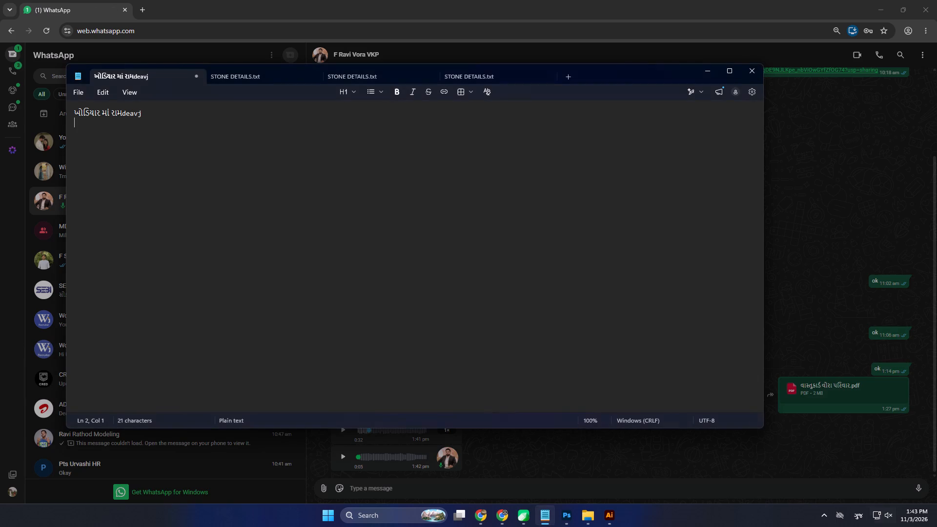
pyautogui.press('BackSpace')
pyautogui.press('BackSpace')
pyautogui.press('BackSpace')
pyautogui.press('BackSpace')
pyautogui.press('BackSpace')
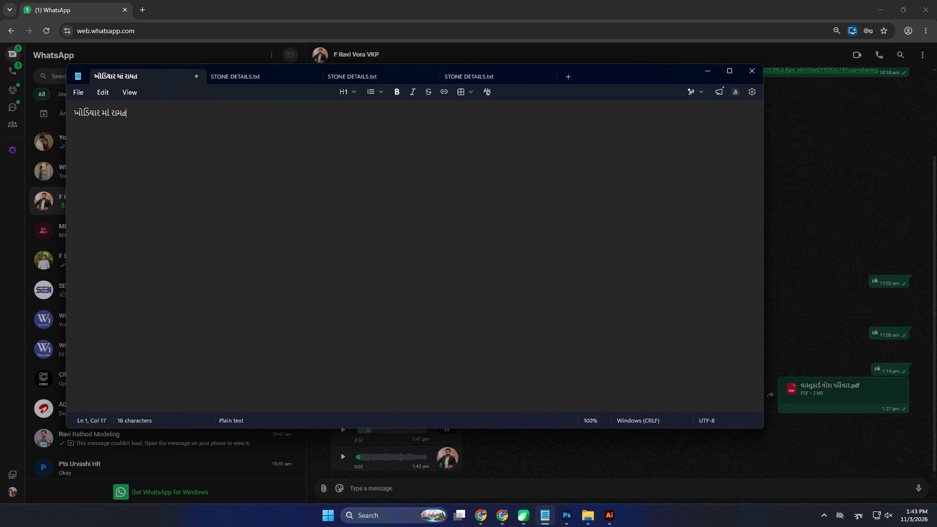
pyautogui.press('BackSpace')
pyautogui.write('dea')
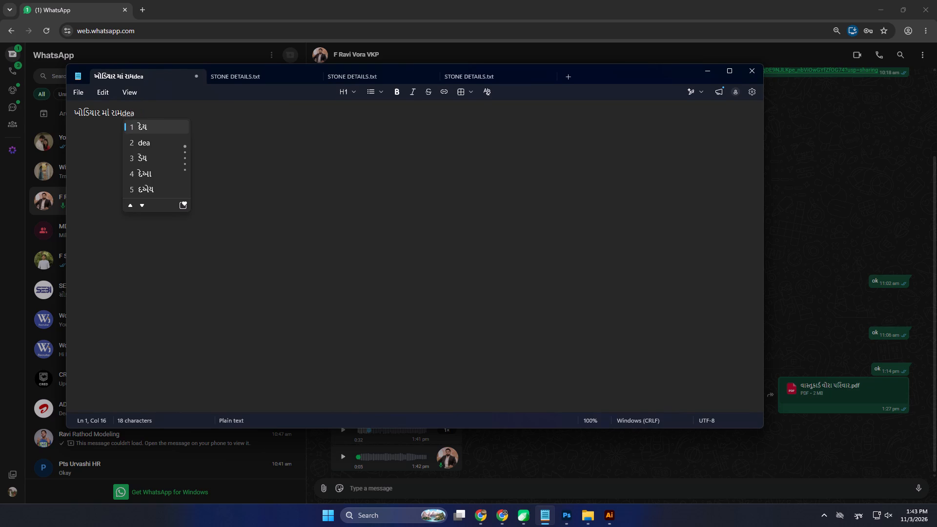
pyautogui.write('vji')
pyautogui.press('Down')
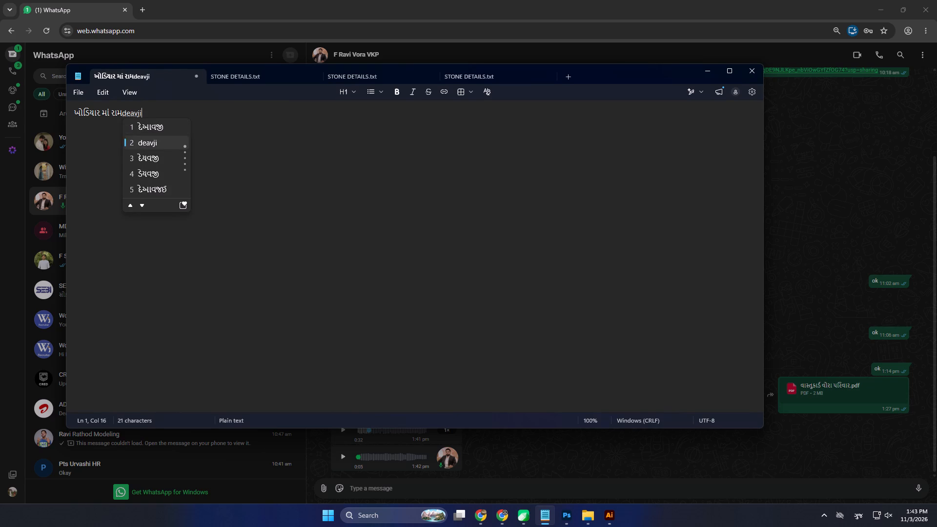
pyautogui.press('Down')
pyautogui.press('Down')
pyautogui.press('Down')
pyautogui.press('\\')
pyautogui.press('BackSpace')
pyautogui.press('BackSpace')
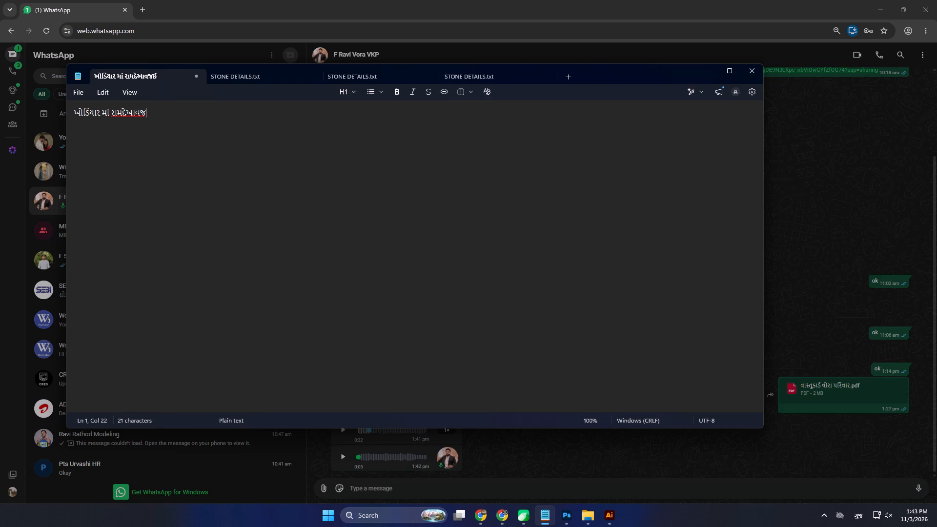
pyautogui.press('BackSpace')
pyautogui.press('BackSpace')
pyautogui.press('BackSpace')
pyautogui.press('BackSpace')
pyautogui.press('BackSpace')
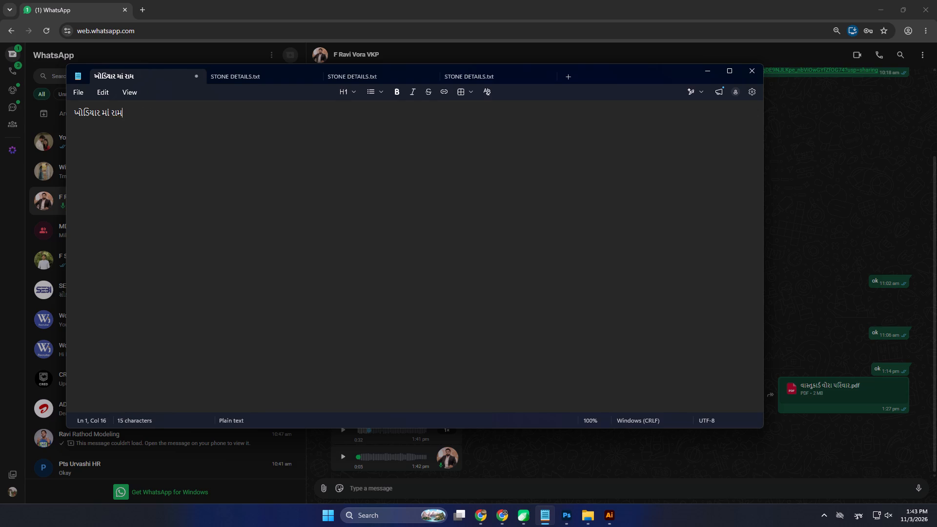
# Continue the Gujarati line after ખોડિયાર માં રામ with દેવજી મહારાજ, using transliterated input.
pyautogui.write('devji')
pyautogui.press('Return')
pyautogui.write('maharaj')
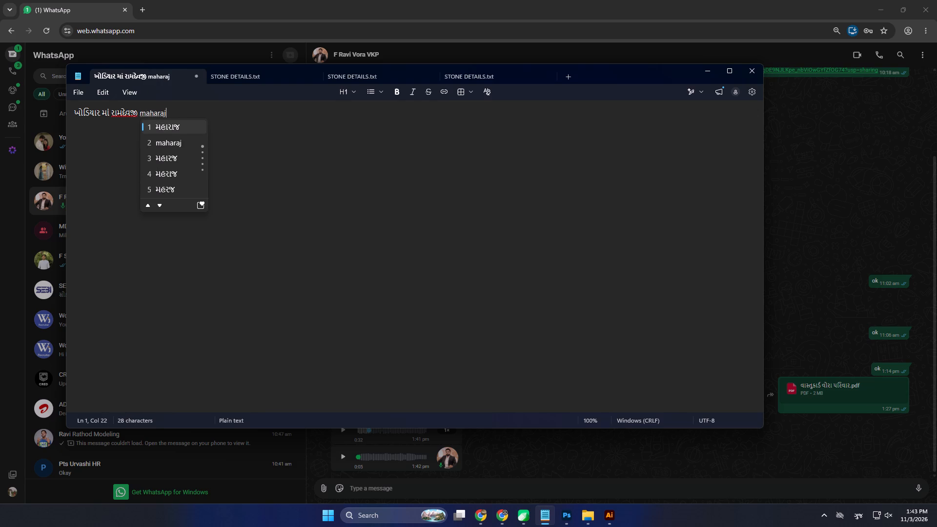
# Complete the first line of the note by converting the transliterated maharaj into the Gujarati word મહારાજ.
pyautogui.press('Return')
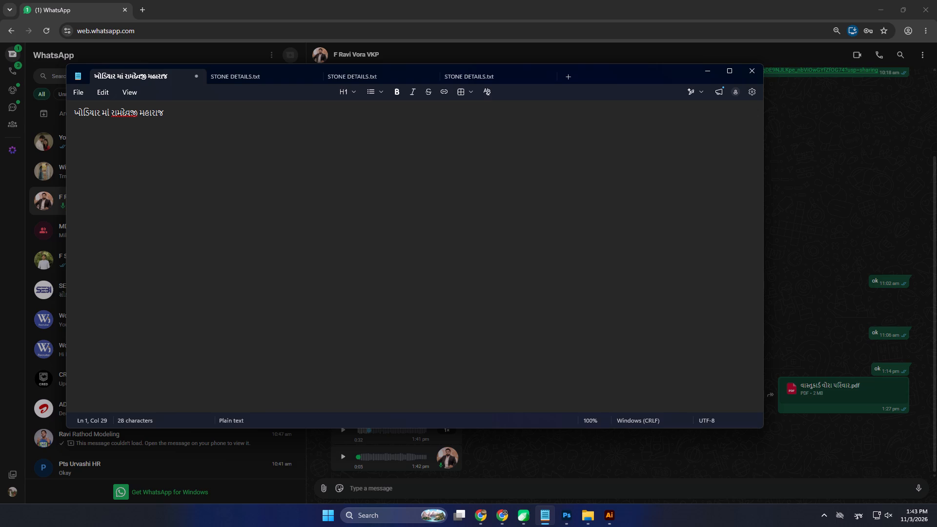
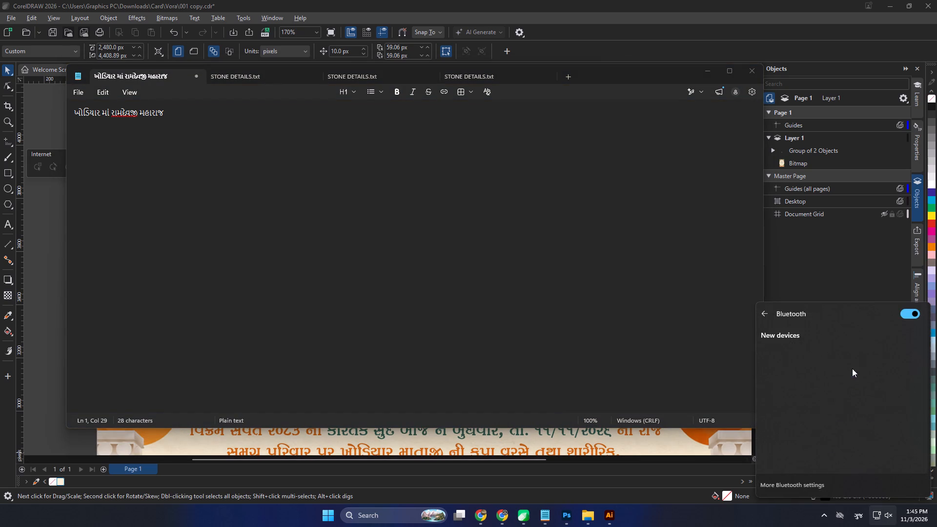
# Select the realme Buds Air6 among the Bluetooth devices, dismiss the device list and return to the Gujarati text.
pyautogui.click(813, 355)
pyautogui.click(591, 304)
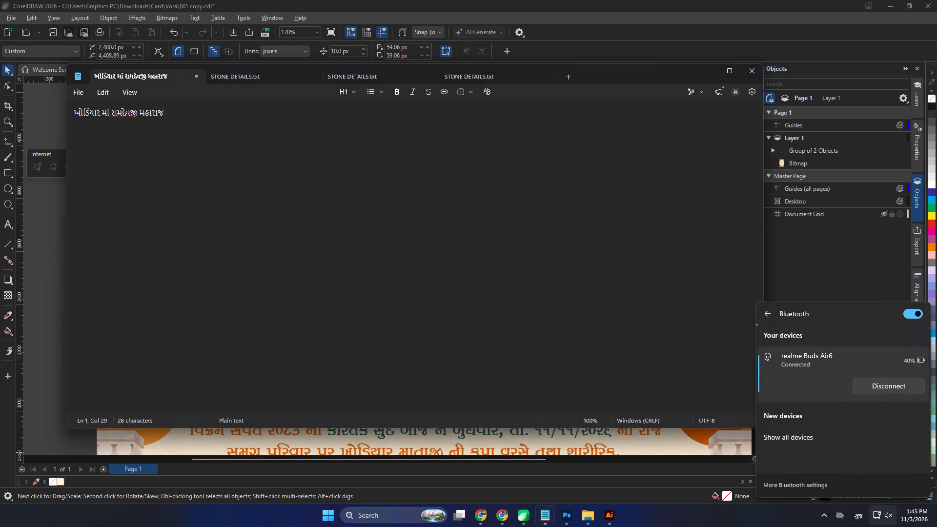
pyautogui.click(375, 309)
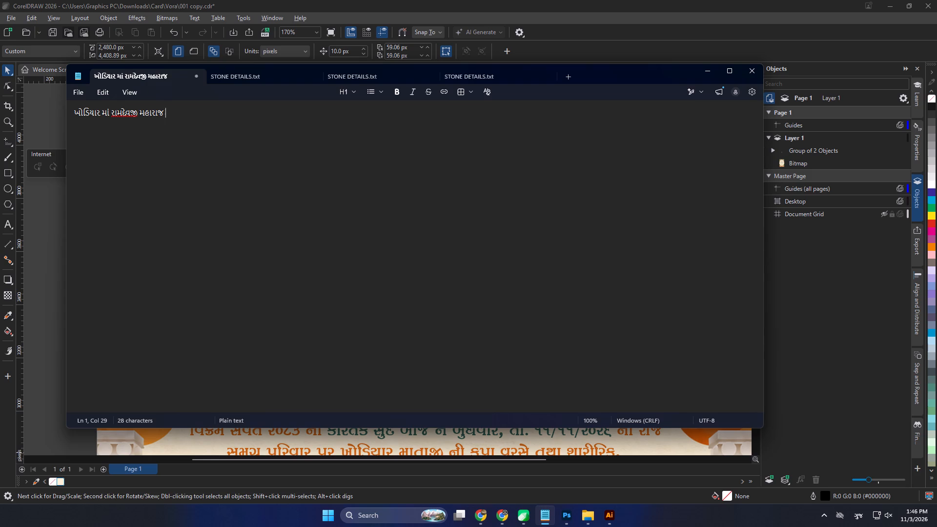
# Minimize Notepad to bring the 001 copy.cdr invitation in CorelDRAW into view.
pyautogui.click(708, 67)
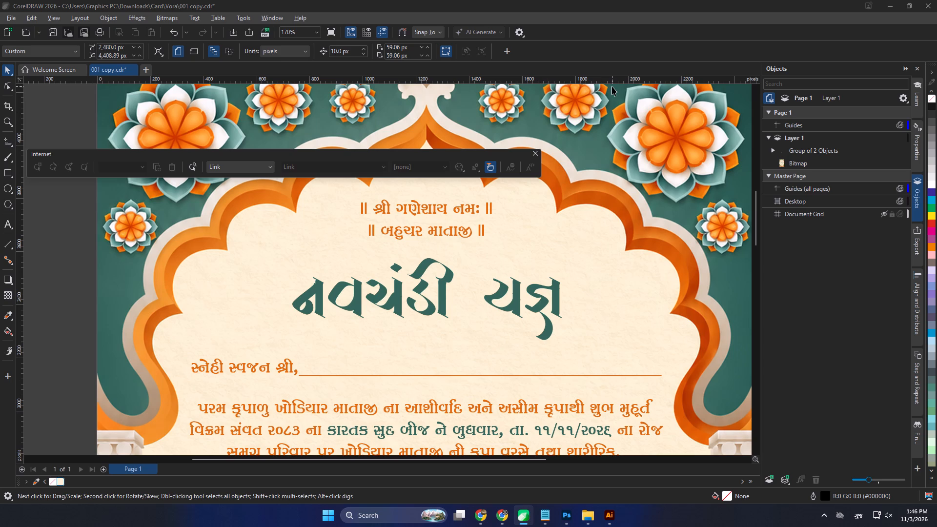
# Switch from the invitation back to the Gujarati note in Notepad and shift its window slightly.
pyautogui.scroll(-2, 504, 218)
pyautogui.hotkey('alt', 'Tab')
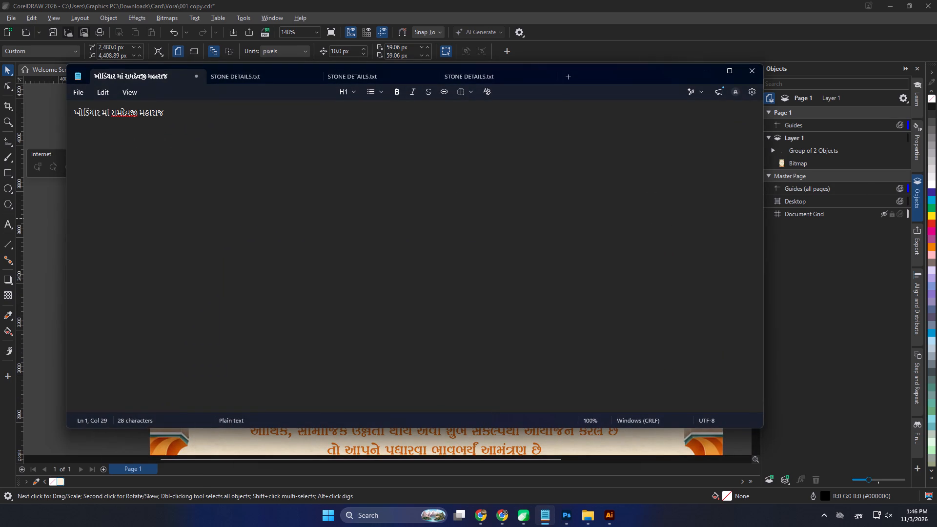
pyautogui.moveTo(629, 73); pyautogui.dragTo(635, 77)
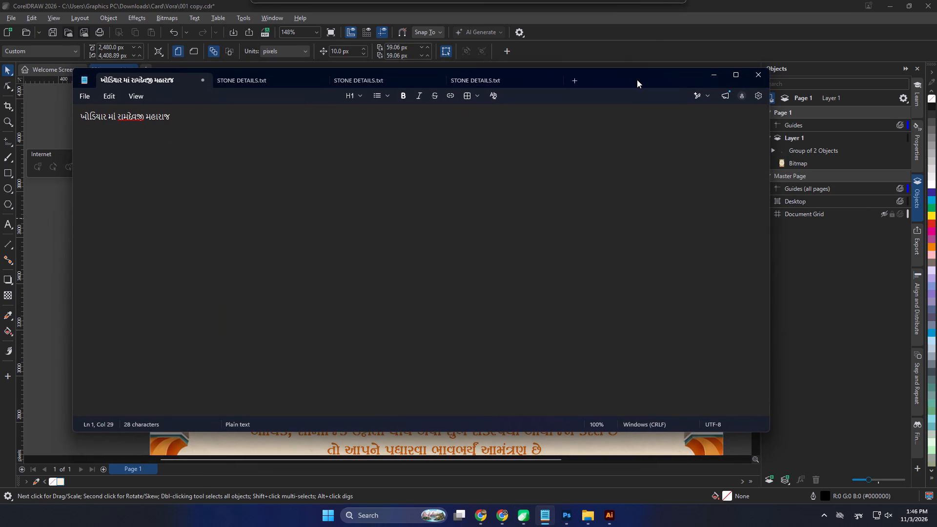
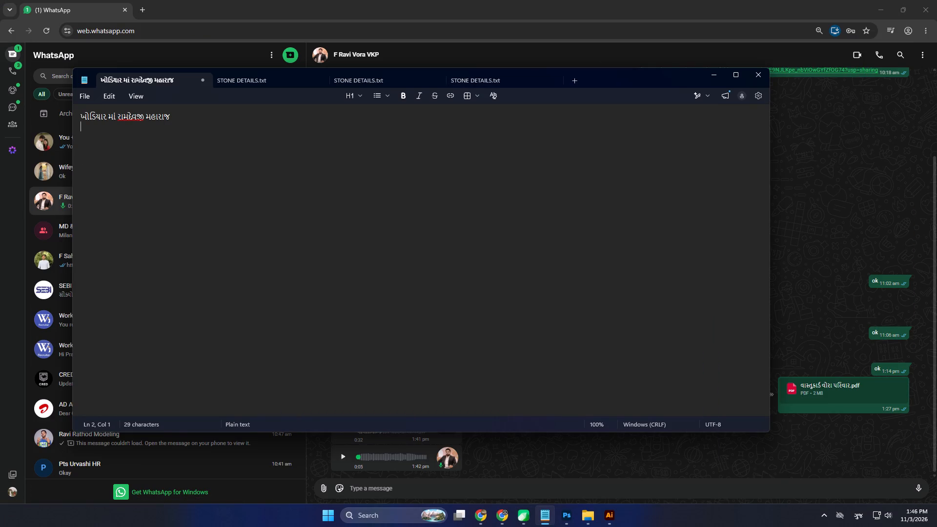
# Add a new line below the heading reading અને followed by a copy of રામદેવજી મહારાજ, with a single space between them.
pyautogui.hotkey('shift', 'Return')
pyautogui.moveTo(194, 116); pyautogui.dragTo(117, 118)
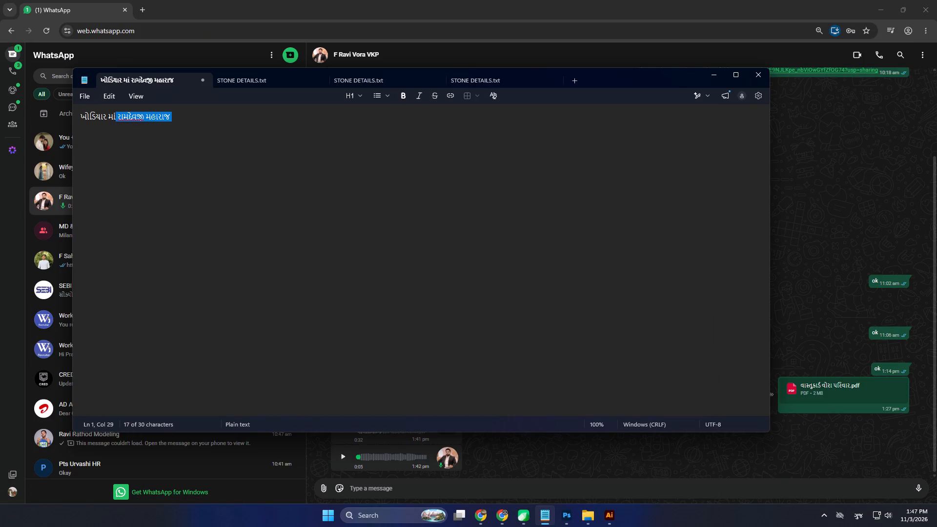
pyautogui.moveTo(117, 118); pyautogui.dragTo(117, 118)
pyautogui.hotkey('ctrl', 'c')
pyautogui.click(113, 143)
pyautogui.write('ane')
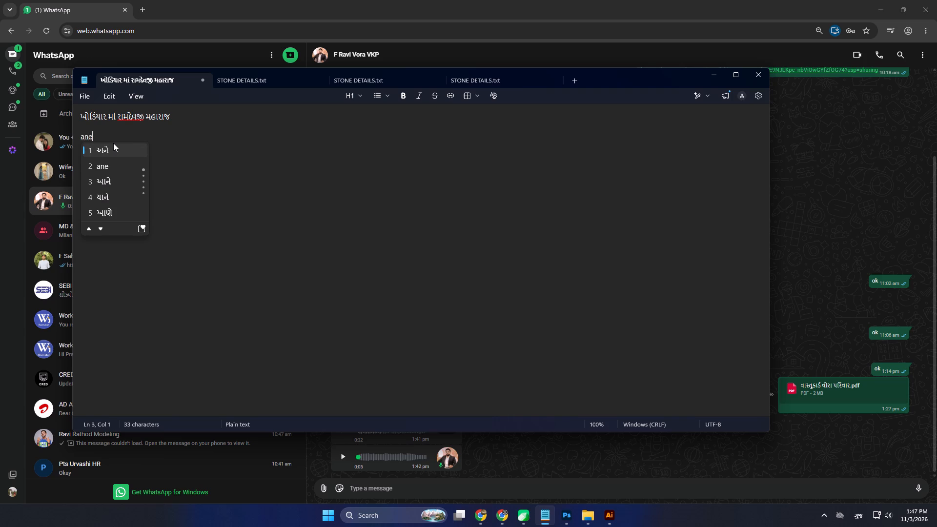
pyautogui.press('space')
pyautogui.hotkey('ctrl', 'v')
pyautogui.click(96, 135)
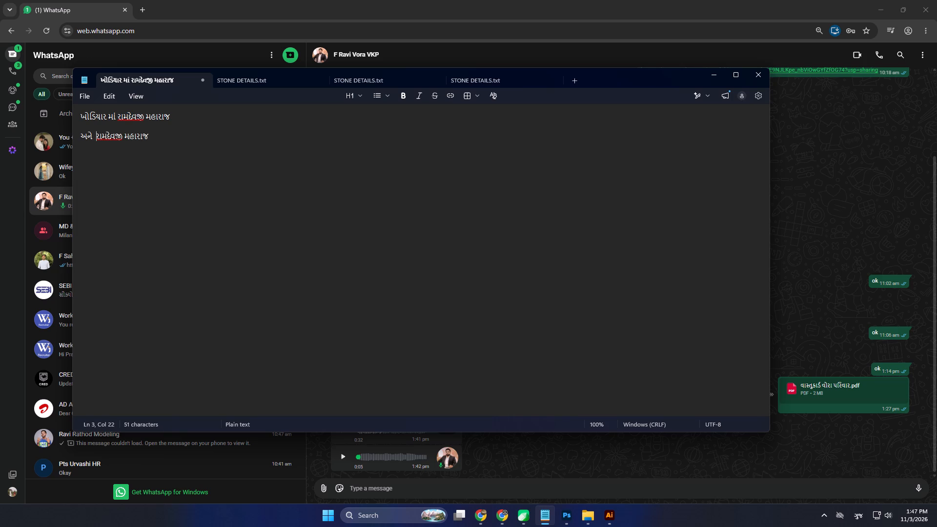
pyautogui.press('BackSpace')
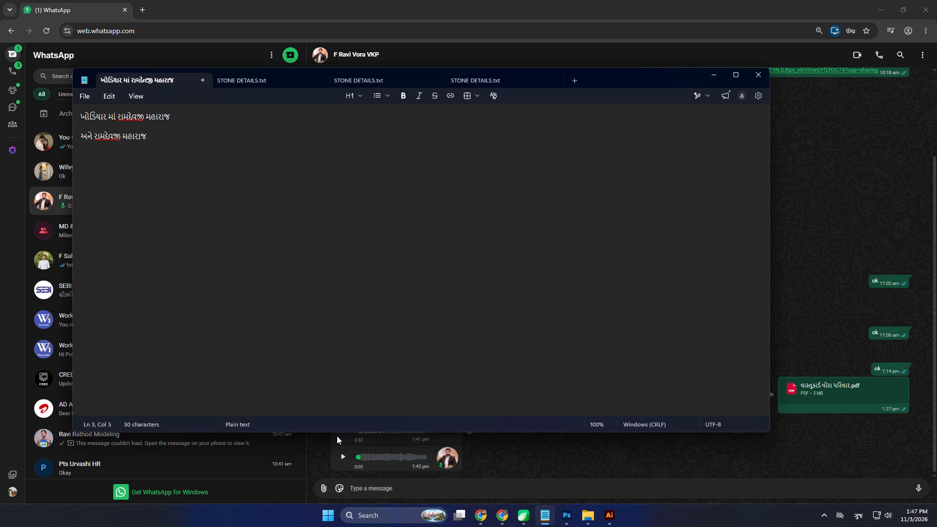
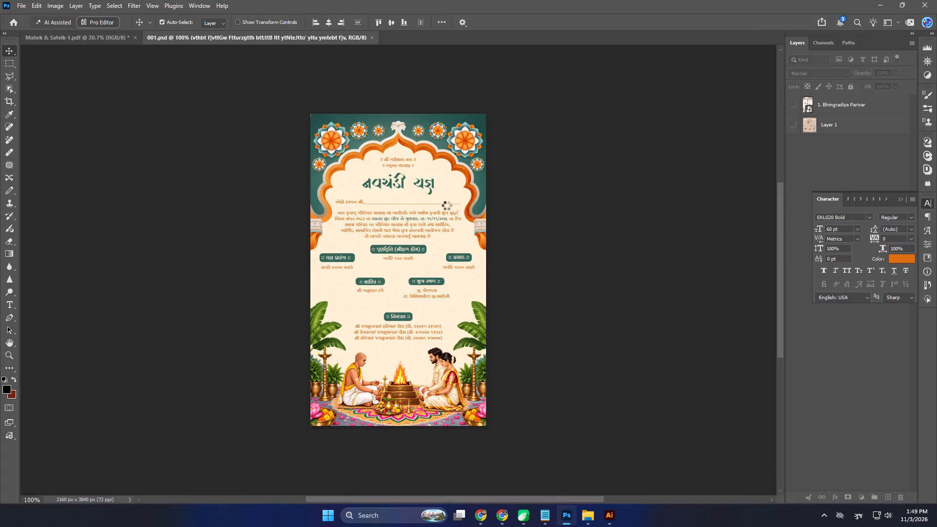
# Replace the last digit of the first number group in the first contact line under નિમંત્રક with 7.
pyautogui.keyDown('alt'); pyautogui.scroll(-5, 444, 209); pyautogui.keyUp('alt')
pyautogui.keyDown('alt'); pyautogui.scroll(7, 431, 310); pyautogui.keyUp('alt')
pyautogui.doubleClick(434, 274)
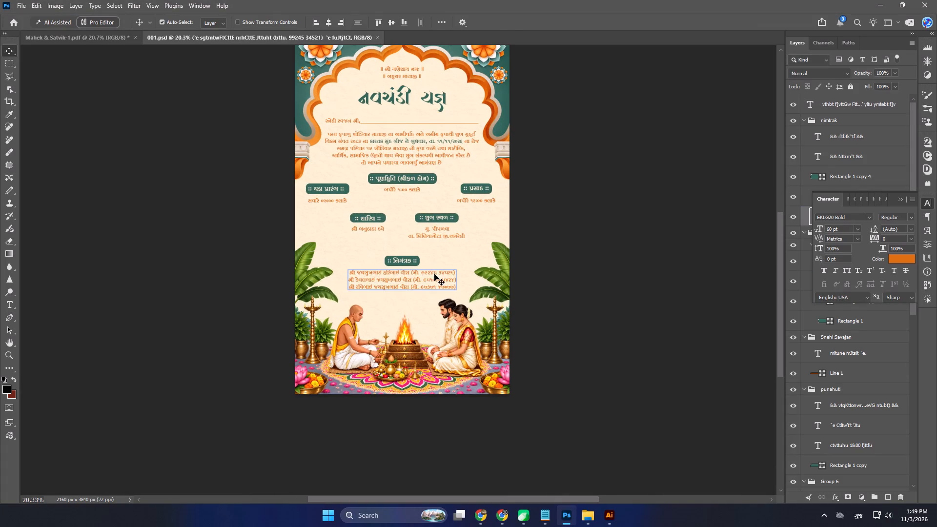
pyautogui.click(436, 272)
pyautogui.click(435, 275)
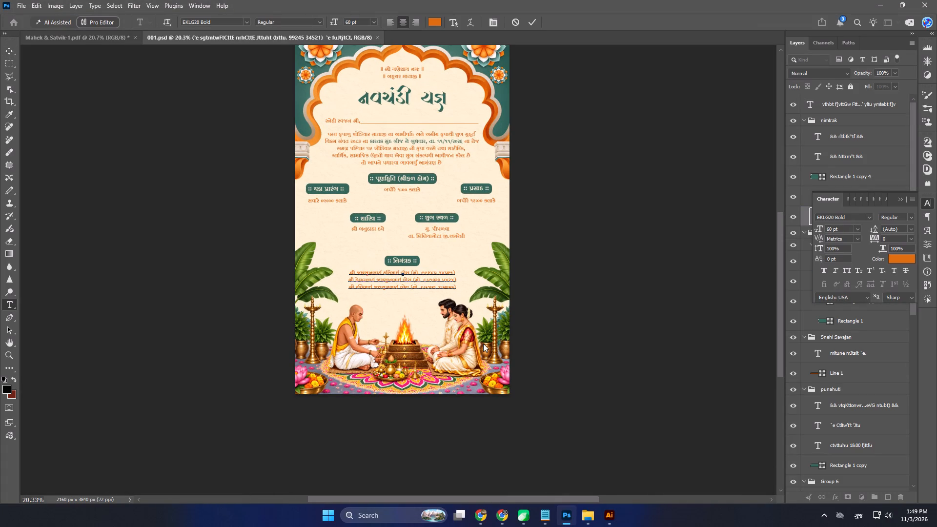
pyautogui.press('Delete')
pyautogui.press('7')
pyautogui.press('Down')
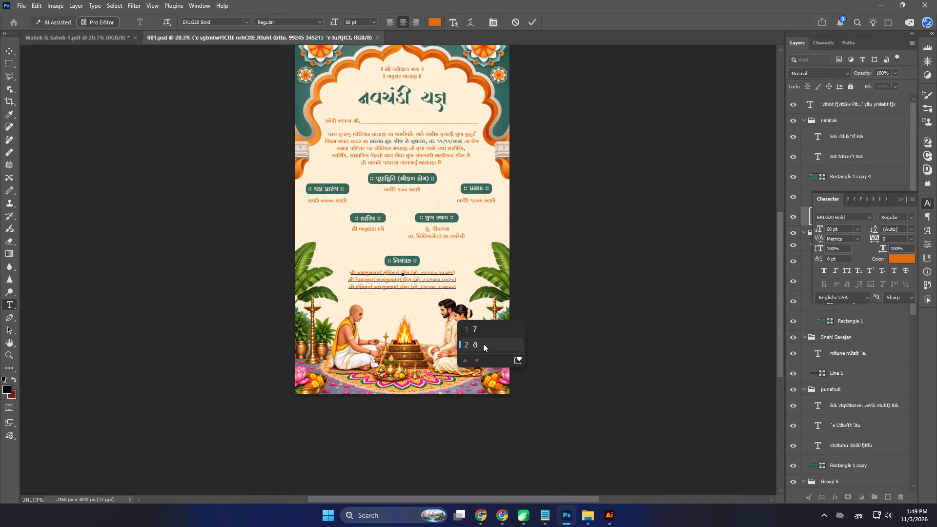
pyautogui.press('Up')
pyautogui.press('Return')
# Switch the input language to English and reopen the contact text under નિમંત્રક for editing at the first line's phone number.
pyautogui.press('super+space')
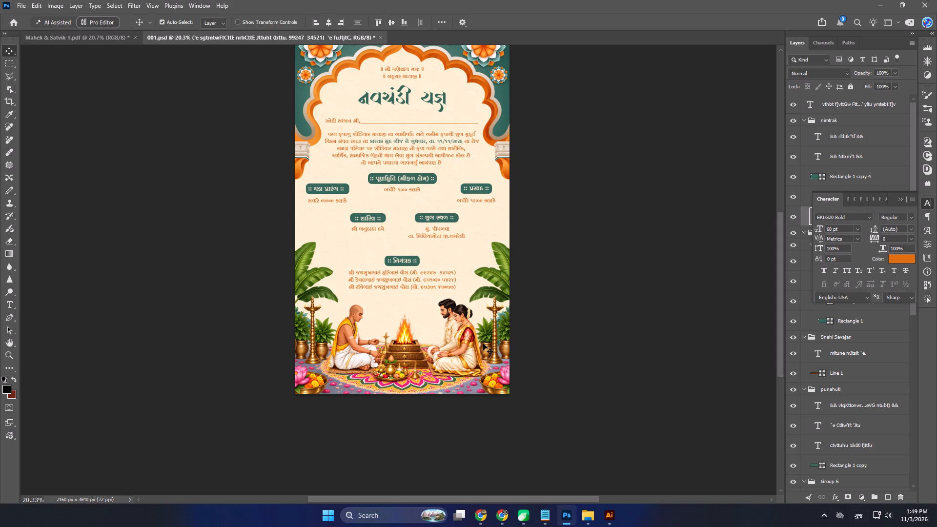
pyautogui.doubleClick(442, 272)
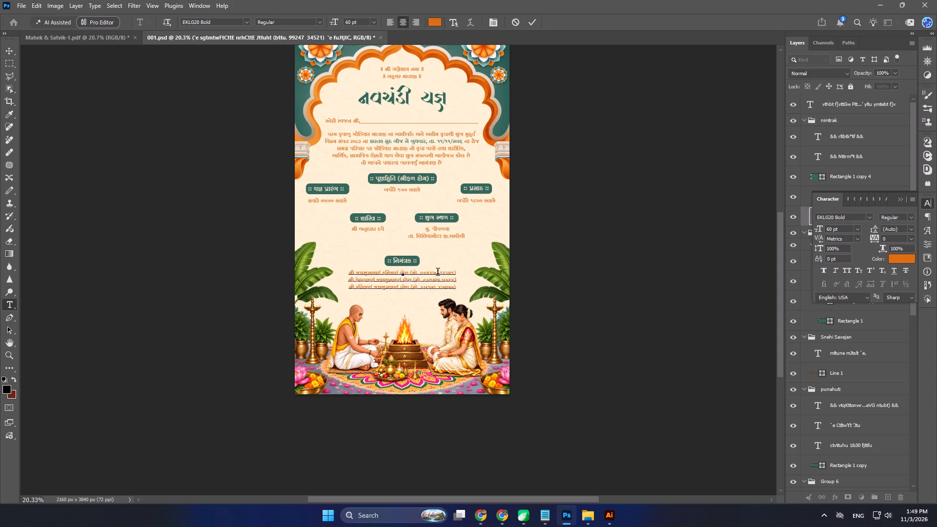
# Correct the phone number on the first host line under નિમંત્રક and commit the text.
pyautogui.click(438, 273)
pyautogui.press('BackSpace')
pyautogui.press('Return')
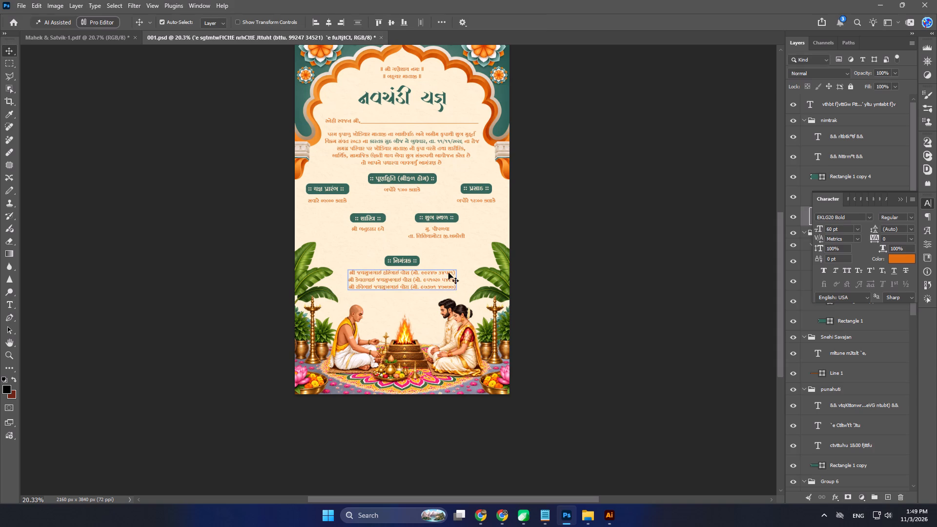
# Change the પ્રસાદ time to ૧૧:૦૦ in the line બપોરે ૧૧:૦૦ કલાકે.
pyautogui.doubleClick(472, 200)
pyautogui.click(475, 203)
pyautogui.press('BackSpace')
pyautogui.press('1')
pyautogui.press('Return')
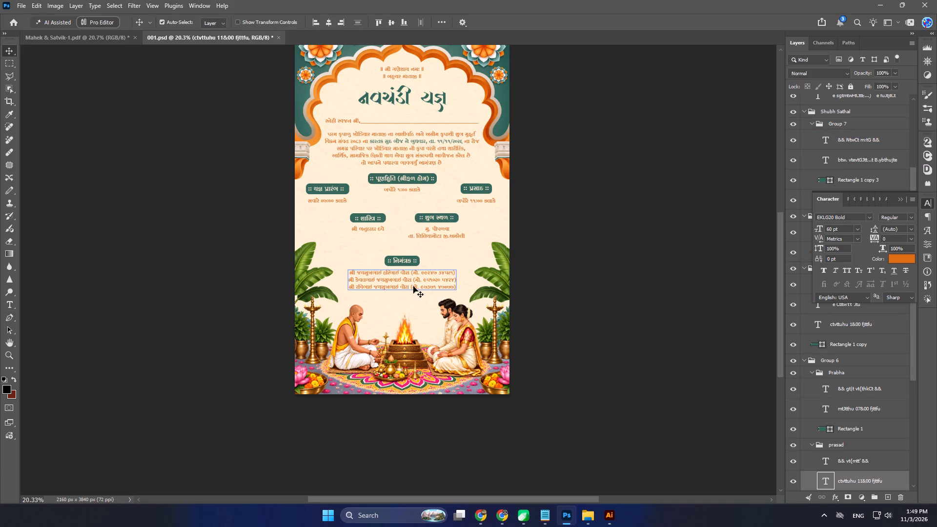
# Delete the words અસીમ કૃપાથી from the first line of the invitation's body paragraph.
pyautogui.scroll(11, 473, 215)
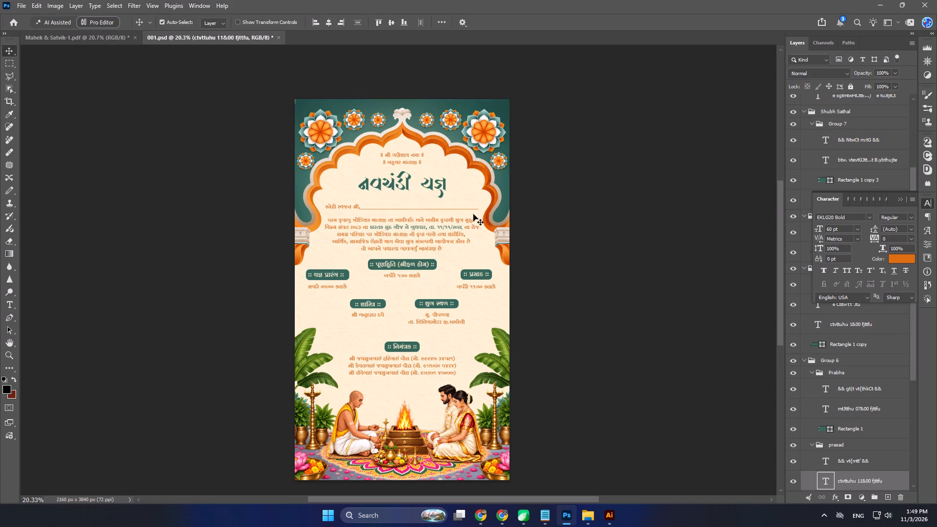
pyautogui.scroll(6, 473, 214)
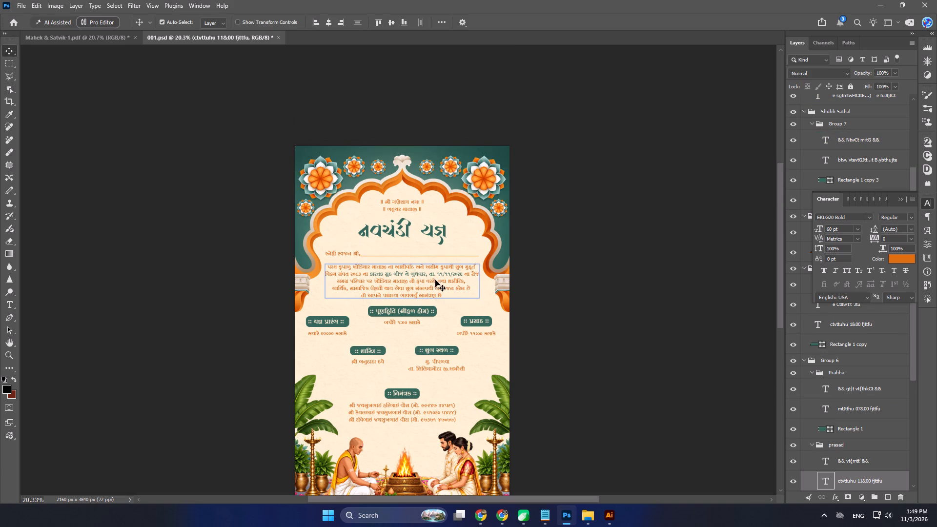
pyautogui.keyDown('alt'); pyautogui.scroll(10, 429, 267); pyautogui.keyUp('alt')
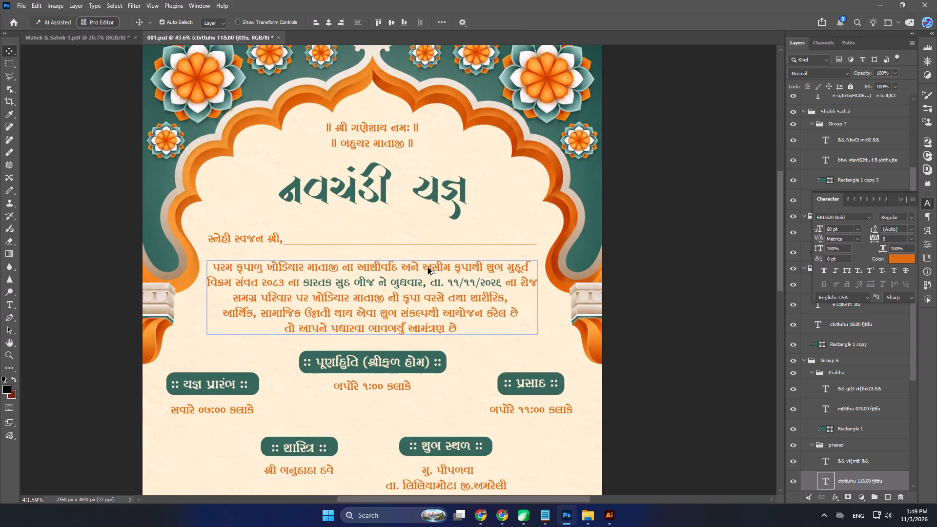
pyautogui.doubleClick(417, 267)
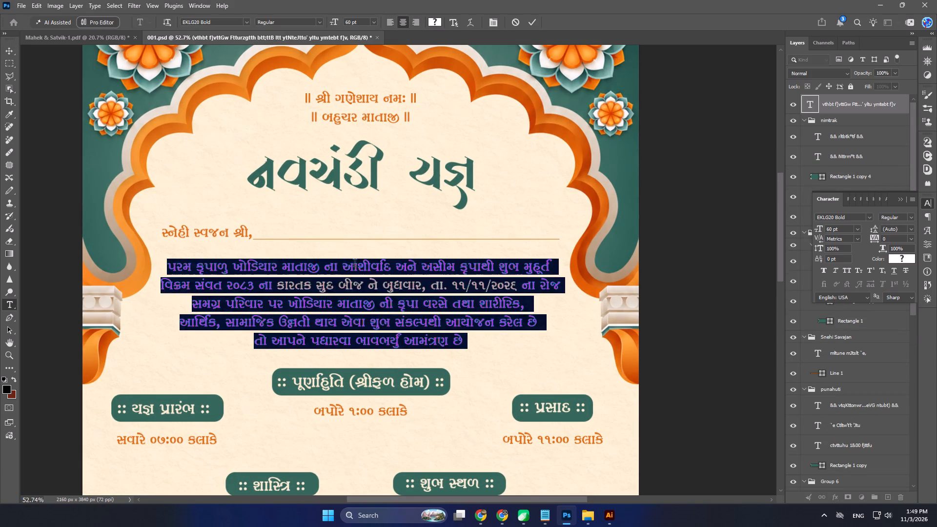
pyautogui.click(347, 263)
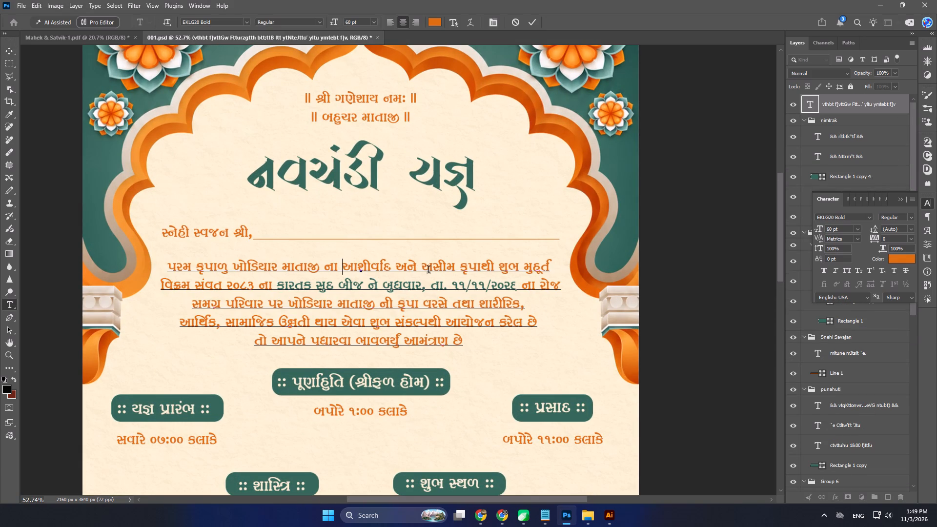
pyautogui.moveTo(422, 268); pyautogui.dragTo(457, 268)
pyautogui.click(473, 270)
pyautogui.moveTo(424, 268); pyautogui.dragTo(488, 267)
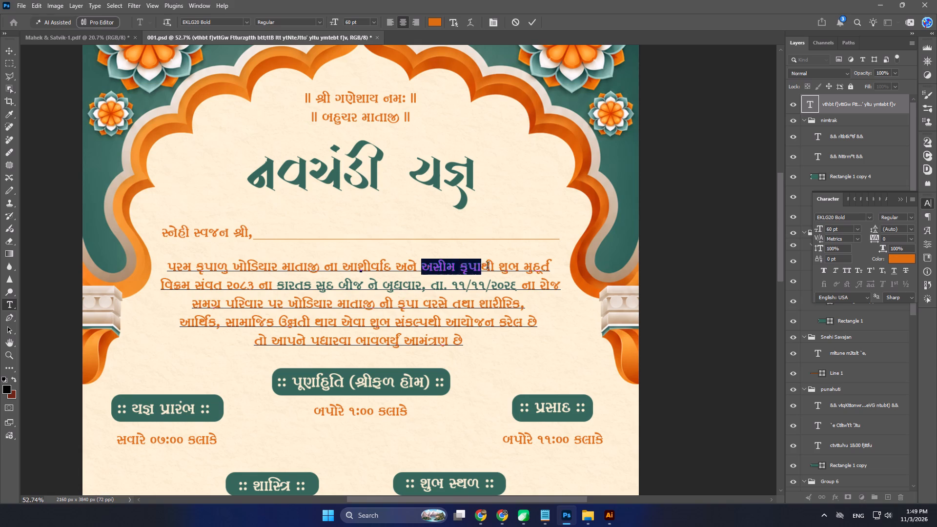
pyautogui.moveTo(488, 267); pyautogui.dragTo(494, 267)
pyautogui.press('BackSpace')
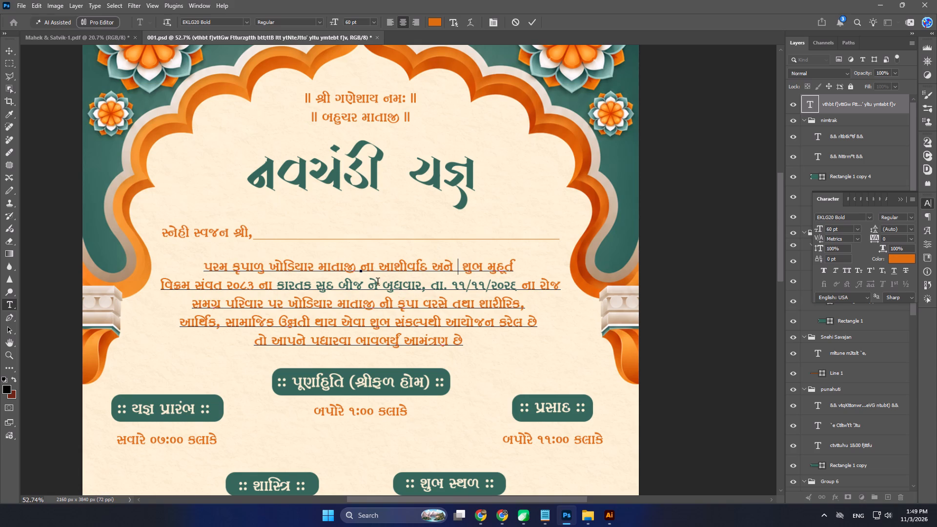
# Switch to Notepad and copy all of the Gujarati note text.
pyautogui.click(543, 515)
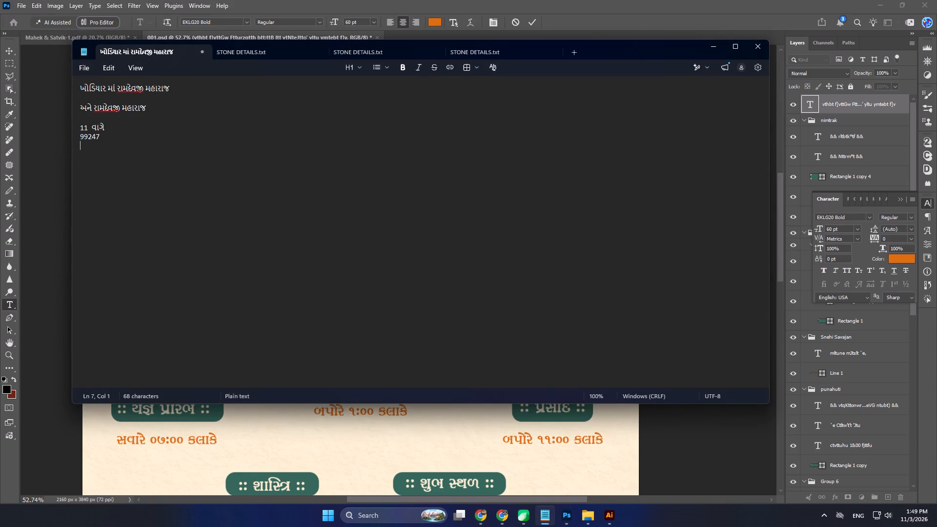
pyautogui.moveTo(154, 113); pyautogui.dragTo(94, 111)
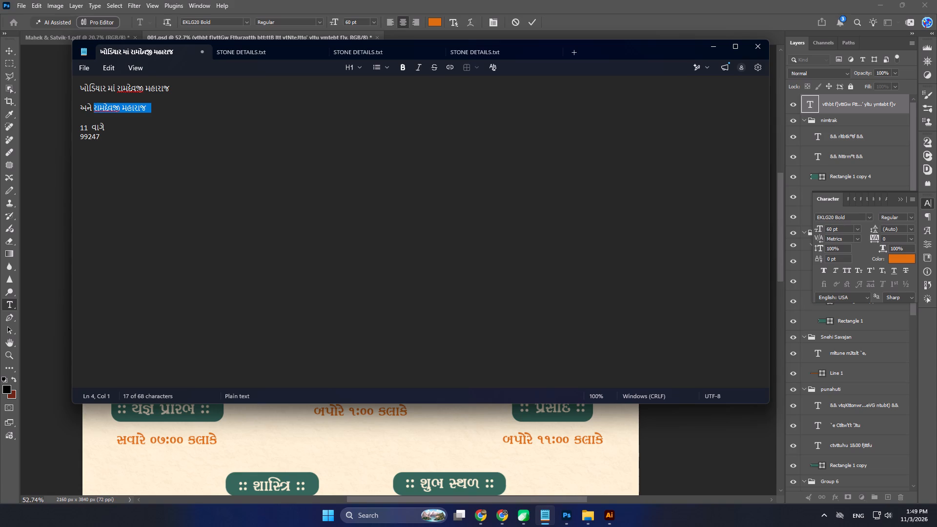
pyautogui.click(171, 129)
pyautogui.hotkey('ctrl', 'a')
pyautogui.hotkey('ctrl', 'c')
# In a new Chrome tab, open the bookmarked Gujarati font converter, paste the copied text and convert it to EKLG 10 | EKLG 13 (Version 2).
pyautogui.click(477, 518)
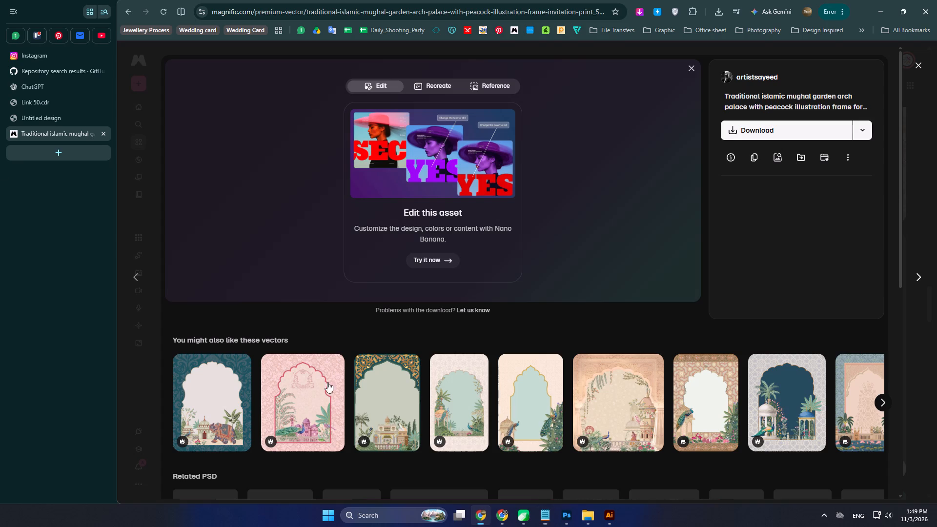
pyautogui.click(29, 149)
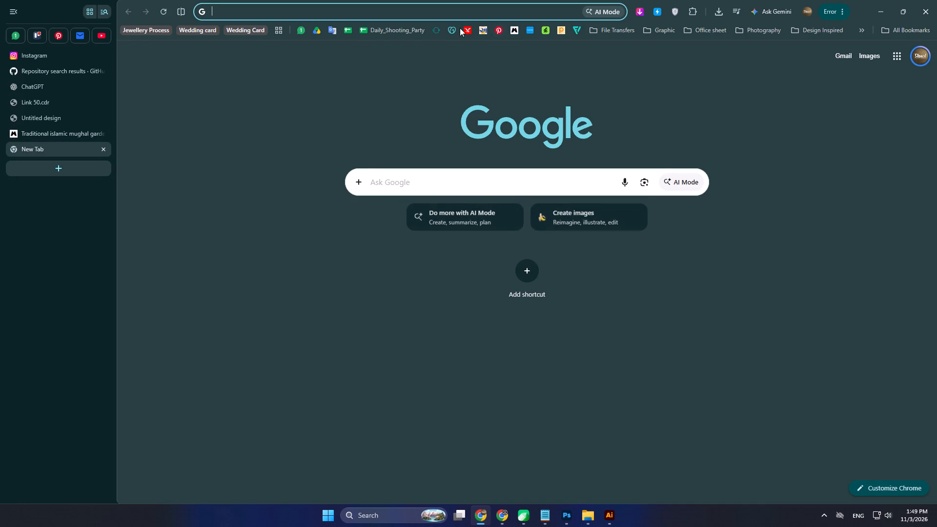
pyautogui.click(465, 28)
pyautogui.click(351, 351)
pyautogui.hotkey('ctrl', 'v')
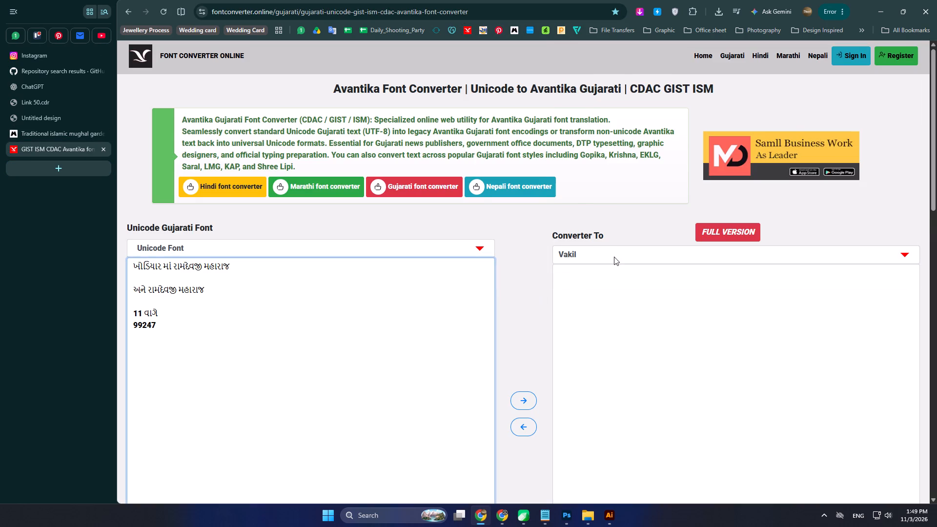
pyautogui.click(614, 256)
pyautogui.press('e')
pyautogui.press('e')
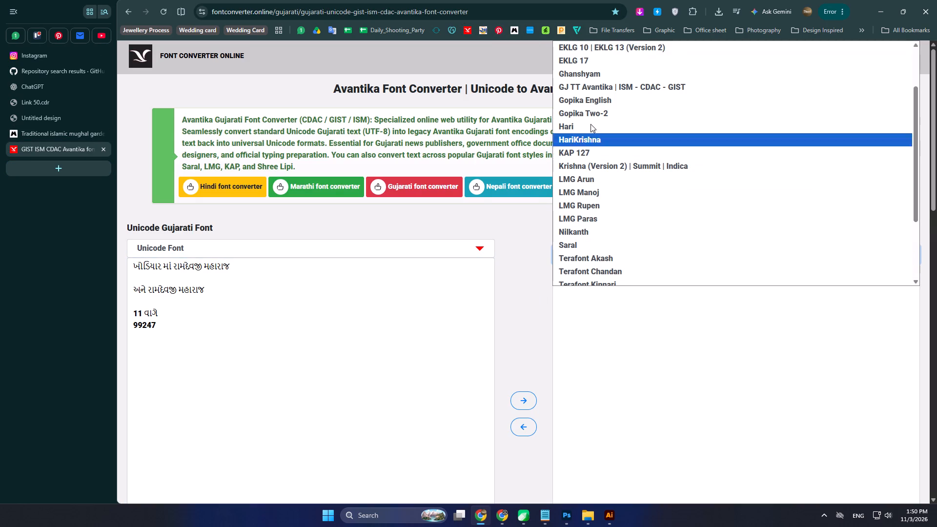
pyautogui.click(575, 51)
pyautogui.click(524, 389)
pyautogui.click(530, 395)
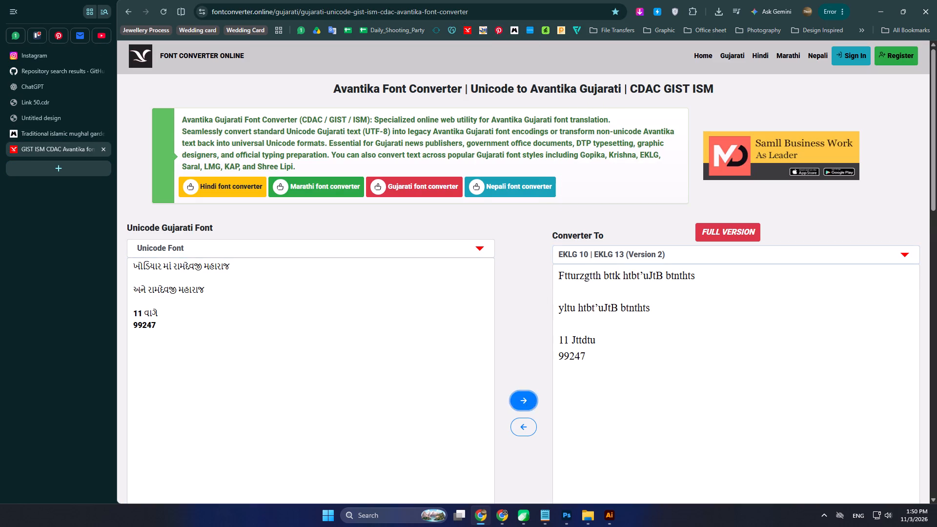
# Copy the converted અને રામદેવજી મહારાજ line into Photoshop in place of અને in the first body line, removing the surplus spaces.
pyautogui.click(631, 340)
pyautogui.click(673, 295)
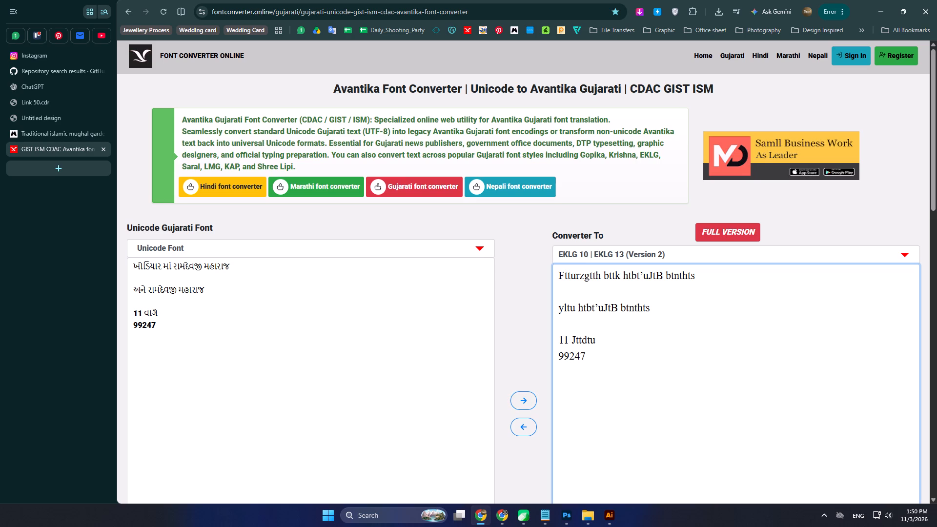
pyautogui.moveTo(558, 309); pyautogui.dragTo(705, 310)
pyautogui.hotkey('ctrl', 'c')
pyautogui.hotkey('alt', 'Tab')
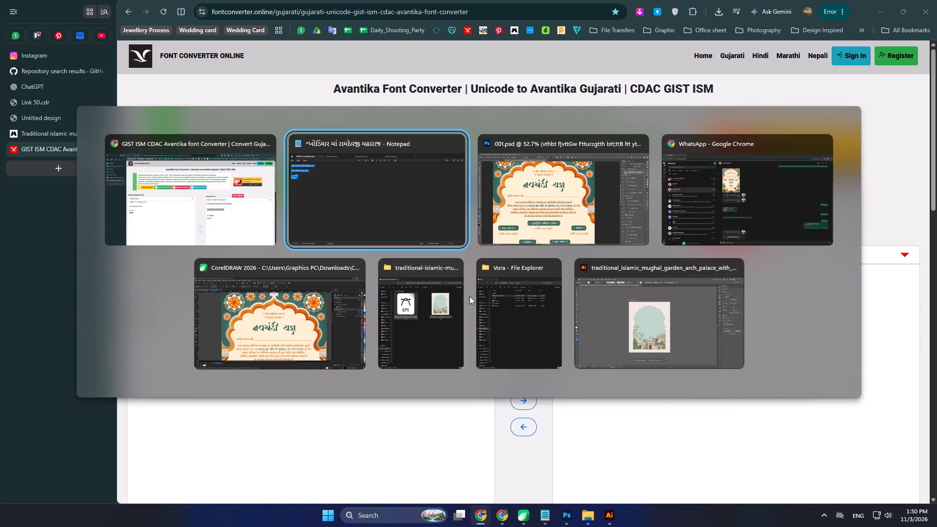
pyautogui.keyDown('alt'); pyautogui.click(546, 213); pyautogui.keyUp('alt')
pyautogui.click(410, 273)
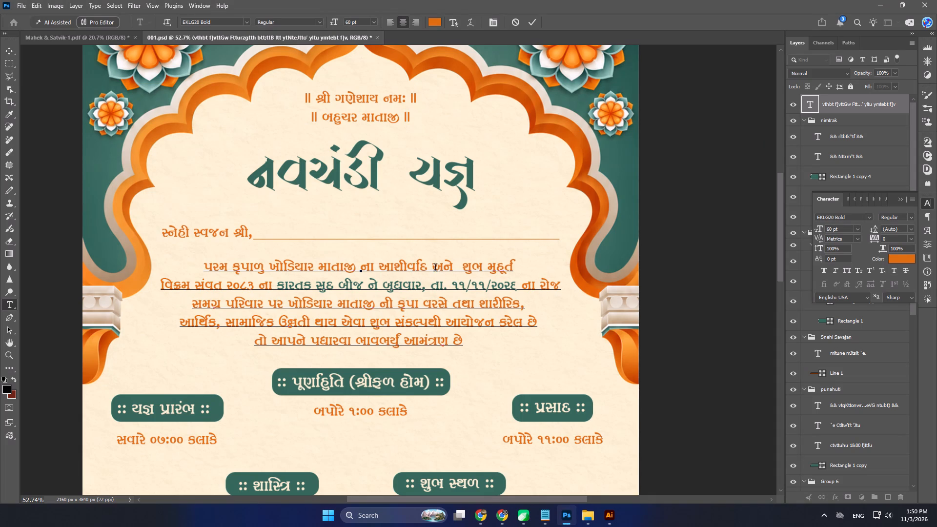
pyautogui.moveTo(435, 269); pyautogui.dragTo(451, 271)
pyautogui.hotkey('ctrl', 'v')
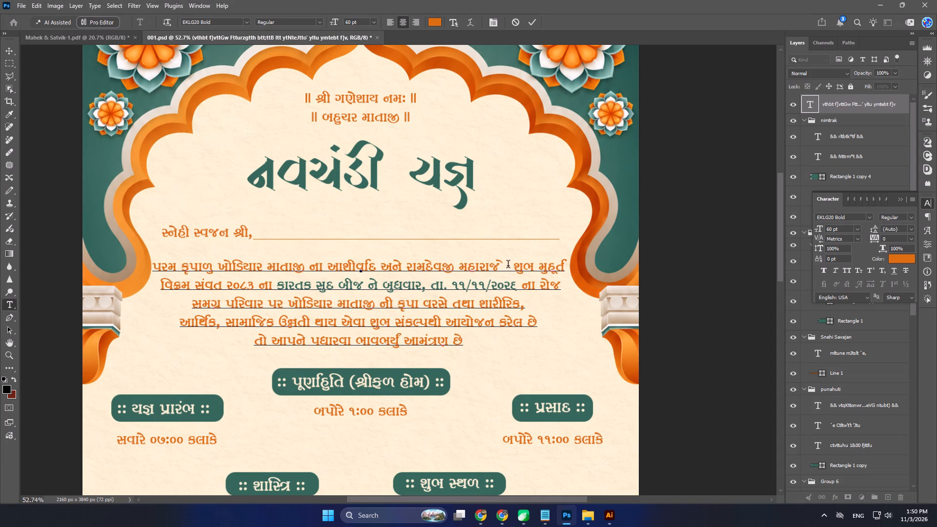
pyautogui.press('BackSpace')
pyautogui.press('Delete')
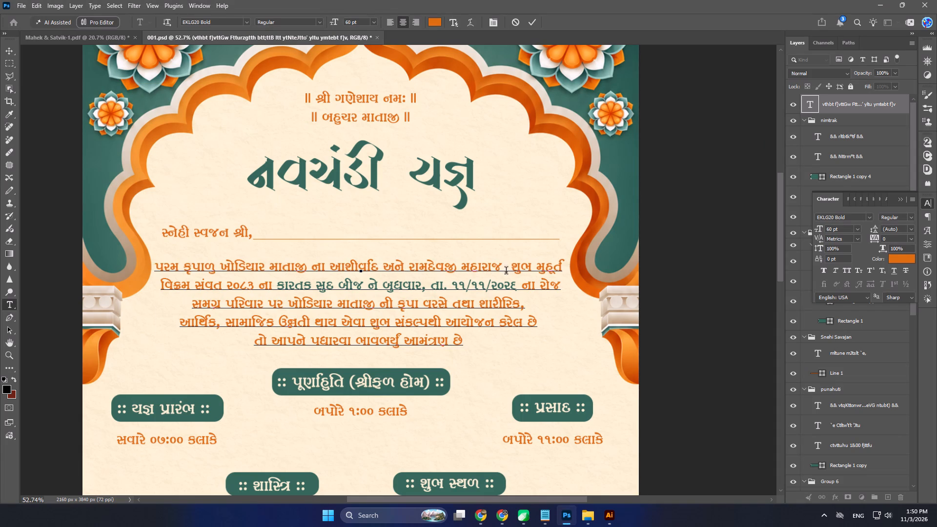
pyautogui.click(506, 269)
pyautogui.press('BackSpace')
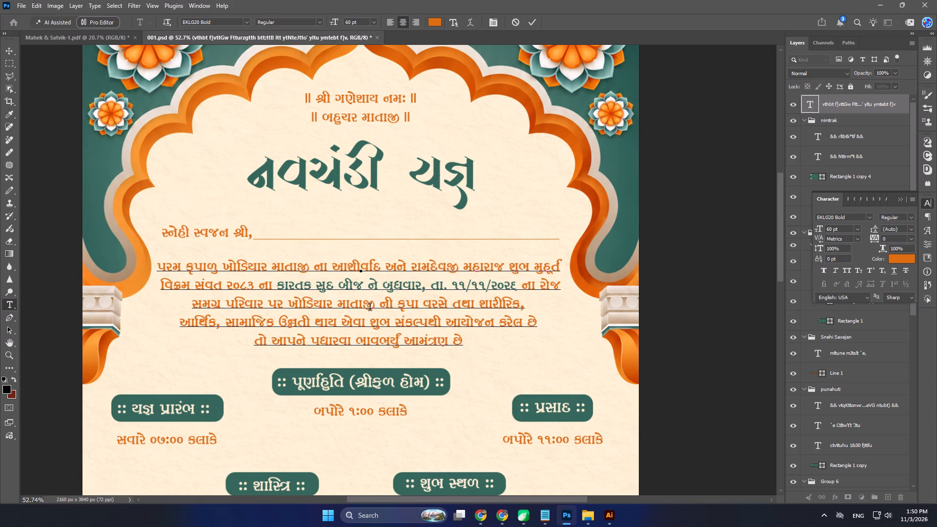
# Back in the Chrome font converter, append ની અસીમ કૃપાથી to the અને રામદેવજી મહારાજ line and convert the text again.
pyautogui.hotkey('alt', 'Tab')
pyautogui.click(252, 301)
pyautogui.click(248, 270)
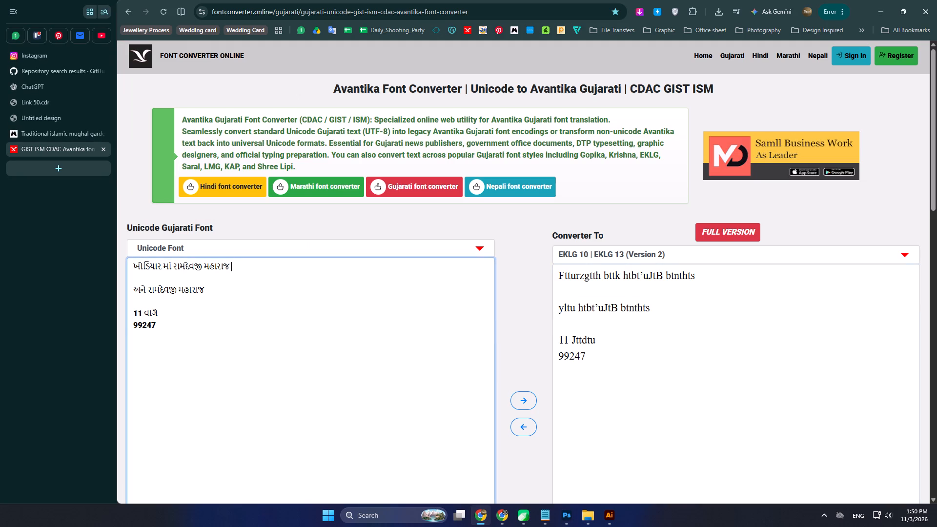
pyautogui.click(230, 288)
pyautogui.press('super+space')
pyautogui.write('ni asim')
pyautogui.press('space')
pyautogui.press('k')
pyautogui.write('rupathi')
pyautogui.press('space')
pyautogui.click(522, 396)
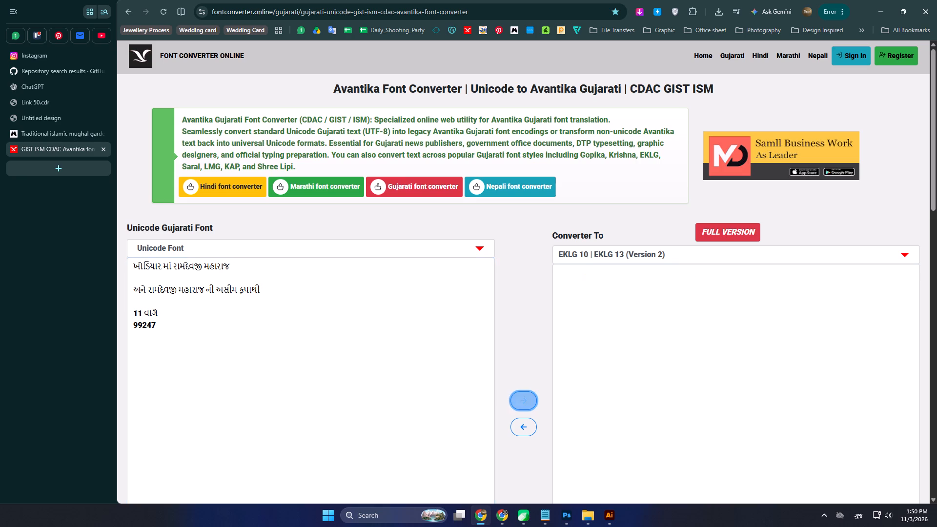
# Copy the extended converted line and paste it in Photoshop over અને રામદેવજી મહારાજ in the first body line.
pyautogui.click(711, 332)
pyautogui.moveTo(753, 311); pyautogui.dragTo(496, 310)
pyautogui.hotkey('ctrl', 'c')
pyautogui.hotkey('alt', 'Tab')
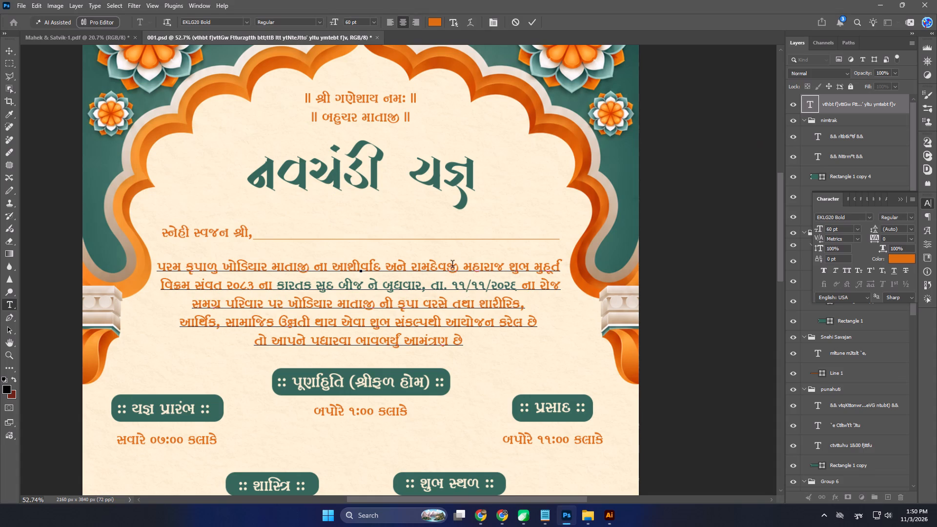
pyautogui.moveTo(386, 268); pyautogui.dragTo(504, 271)
pyautogui.hotkey('ctrl', 'v')
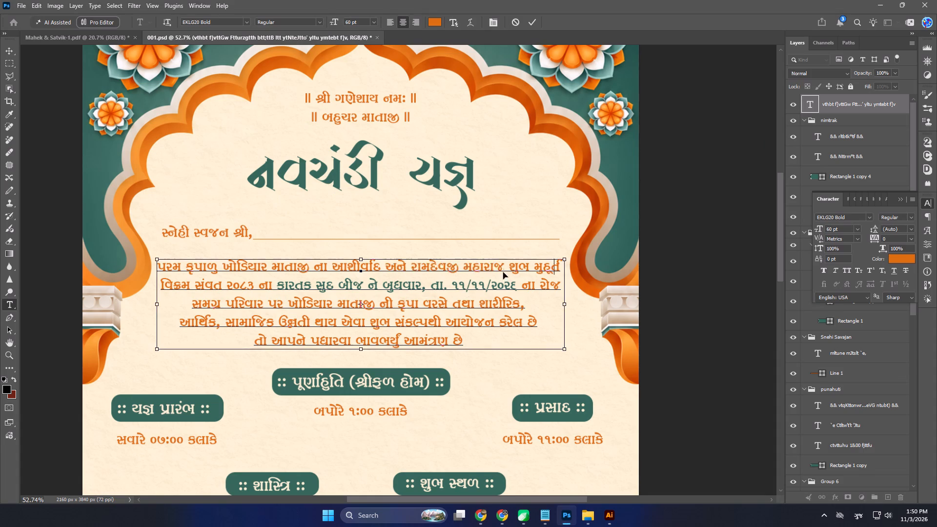
# Break the first body line before શુભ મુહૂર્ત and join those words to the વિક્રમ સંવત line.
pyautogui.press('BackSpace')
pyautogui.press('Return')
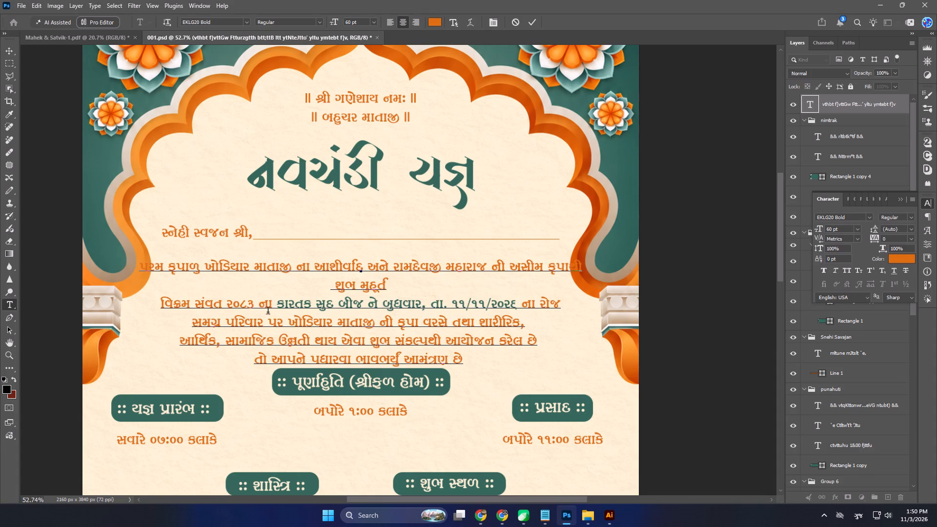
pyautogui.click(160, 306)
pyautogui.press('BackSpace')
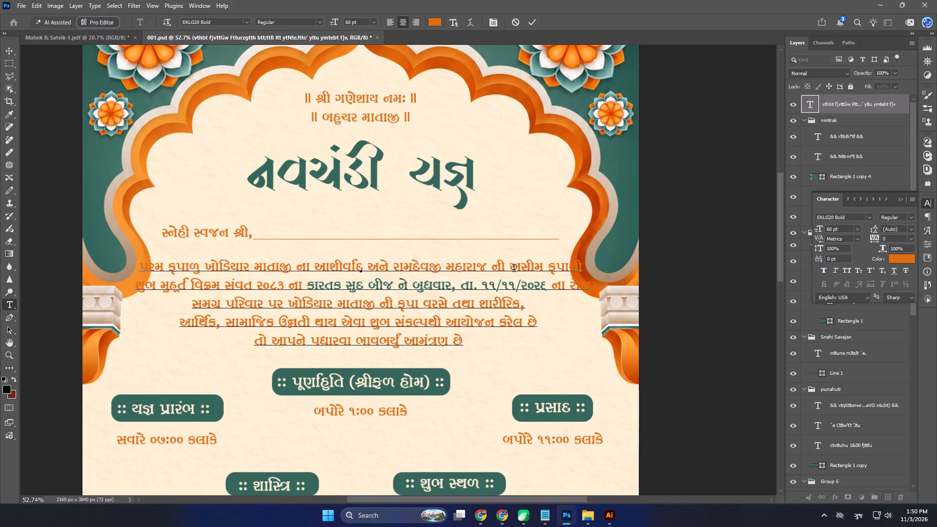
# Remove the space between મહારાજ and ની in the first body line.
pyautogui.click(489, 267)
pyautogui.click(492, 267)
pyautogui.press('BackSpace')
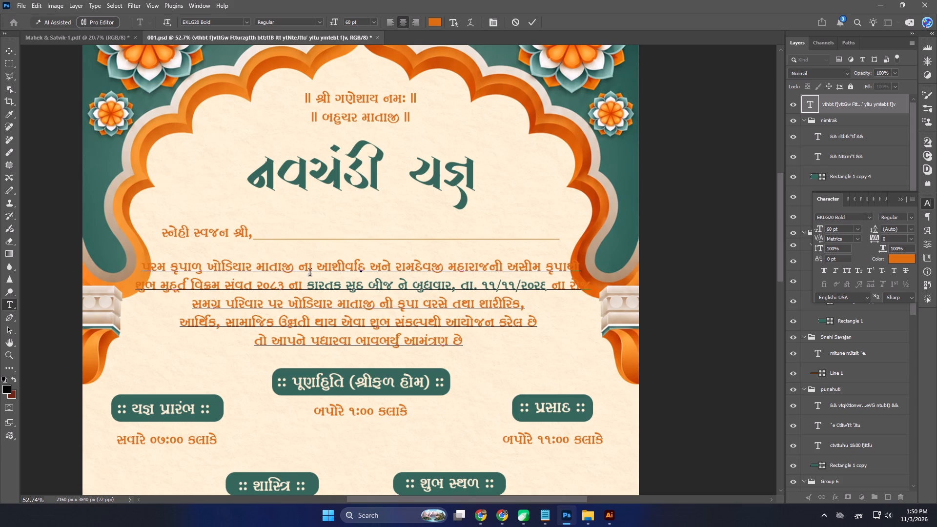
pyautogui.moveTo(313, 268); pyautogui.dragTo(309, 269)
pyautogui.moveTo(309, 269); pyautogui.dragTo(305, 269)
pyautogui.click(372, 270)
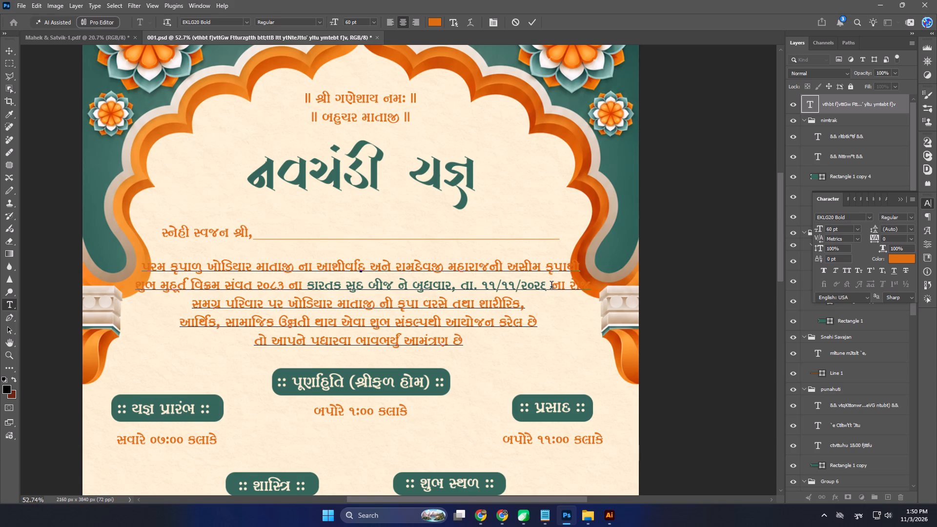
# Move ના રોજ from the date line to the start of the સમગ્ર પરિવાર line, separated by a space.
pyautogui.click(553, 286)
pyautogui.press('BackSpace')
pyautogui.press('Return')
pyautogui.click(194, 323)
pyautogui.press('BackSpace')
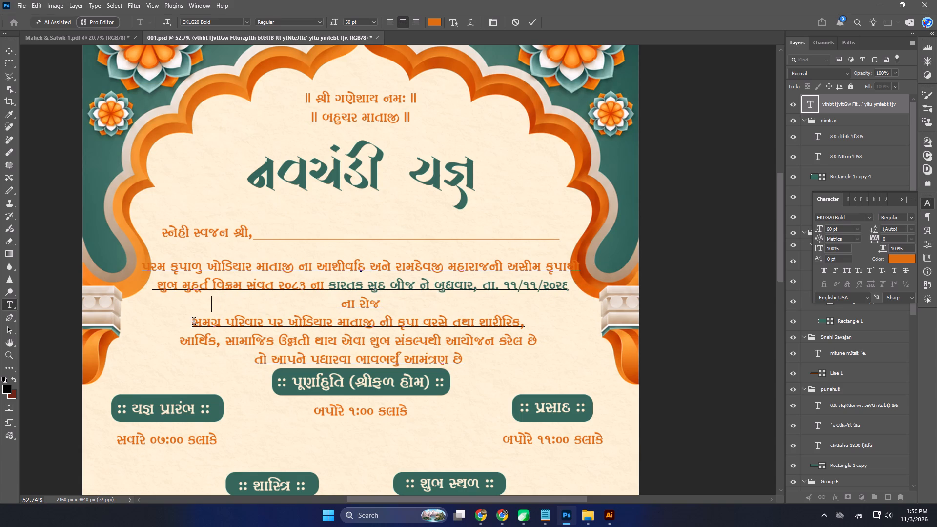
pyautogui.press('space')
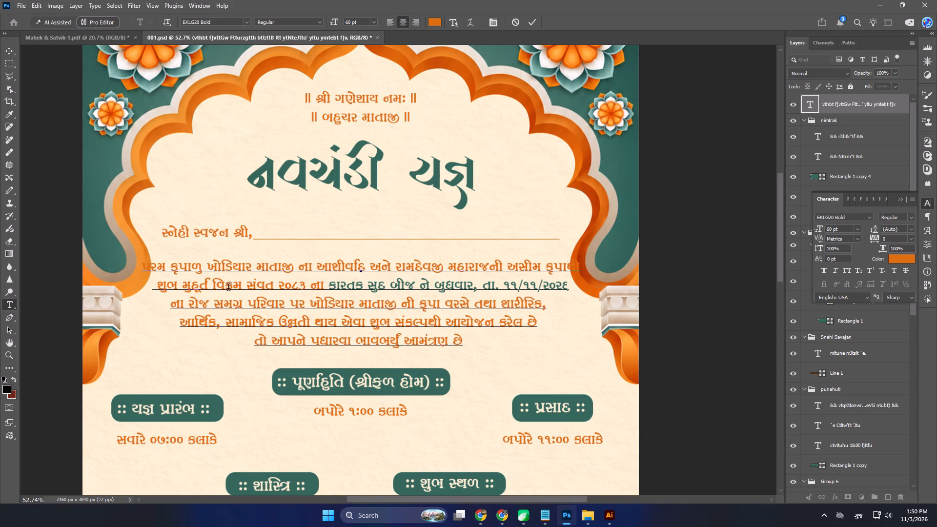
# Abbreviate વિક્રમ to વિ. in the second body line and close the space before સંવત.
pyautogui.moveTo(241, 287); pyautogui.dragTo(226, 286)
pyautogui.press('.')
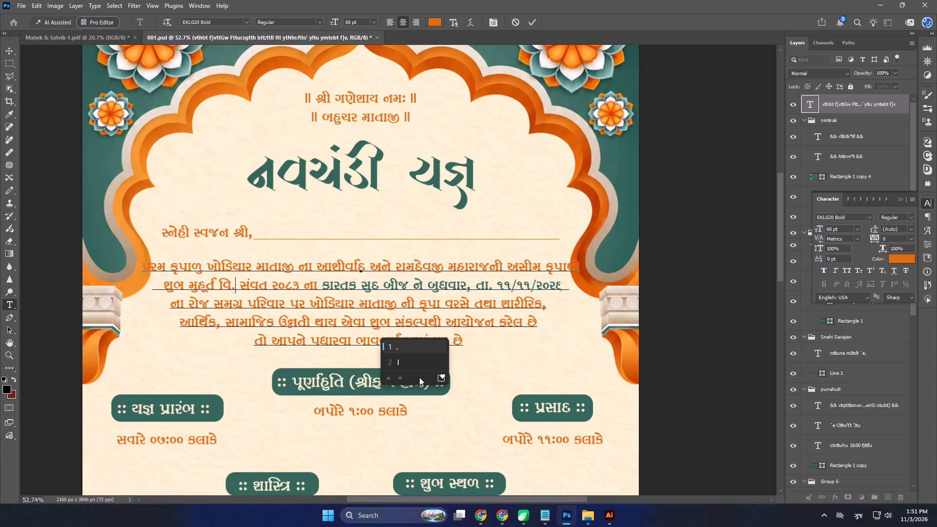
pyautogui.moveTo(403, 346); pyautogui.dragTo(401, 351)
pyautogui.click(243, 287)
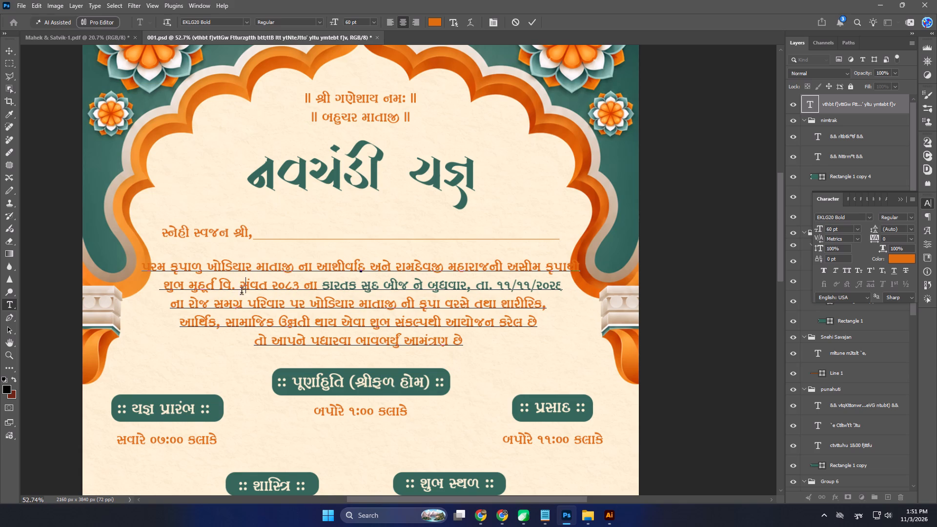
pyautogui.click(240, 286)
pyautogui.press('BackSpace')
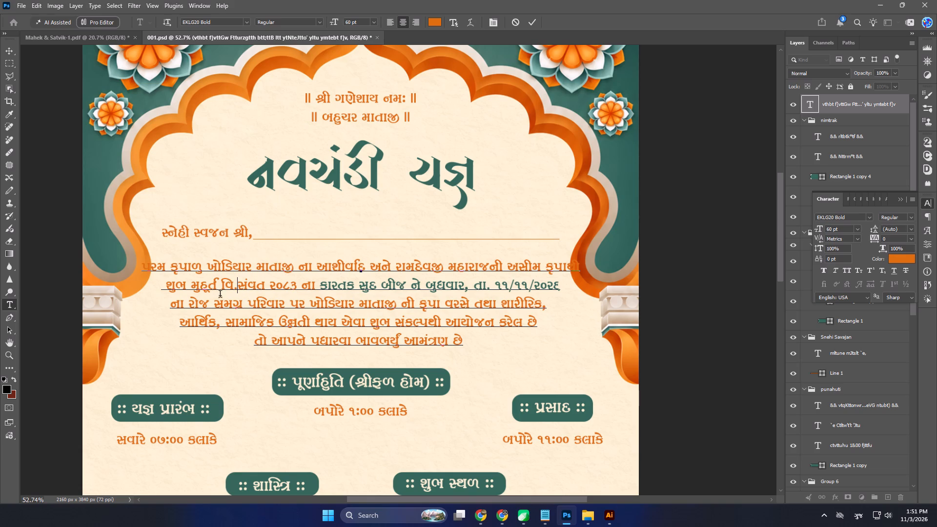
# Break the first body line before અસીમ and join અસીમ કૃપાથી to the શુભ મુહૂર્ત line with a single space.
pyautogui.click(546, 267)
pyautogui.click(394, 269)
pyautogui.click(509, 267)
pyautogui.press('Return')
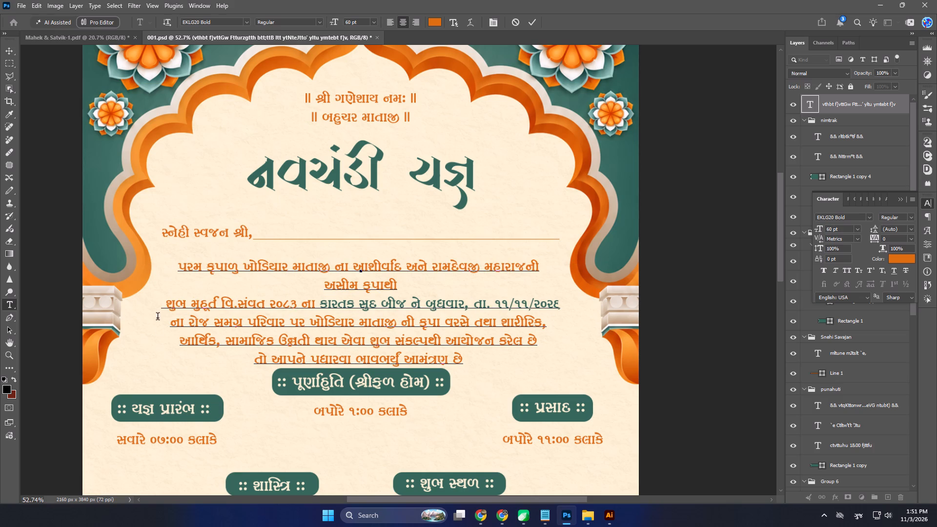
pyautogui.click(166, 307)
pyautogui.press('BackSpace')
pyautogui.press('BackSpace')
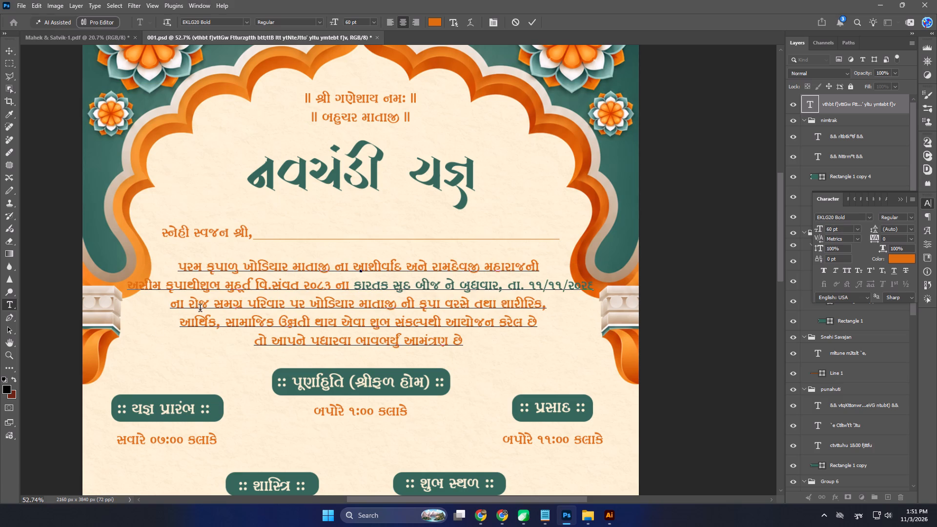
pyautogui.press('space')
pyautogui.press('space')
pyautogui.press('BackSpace')
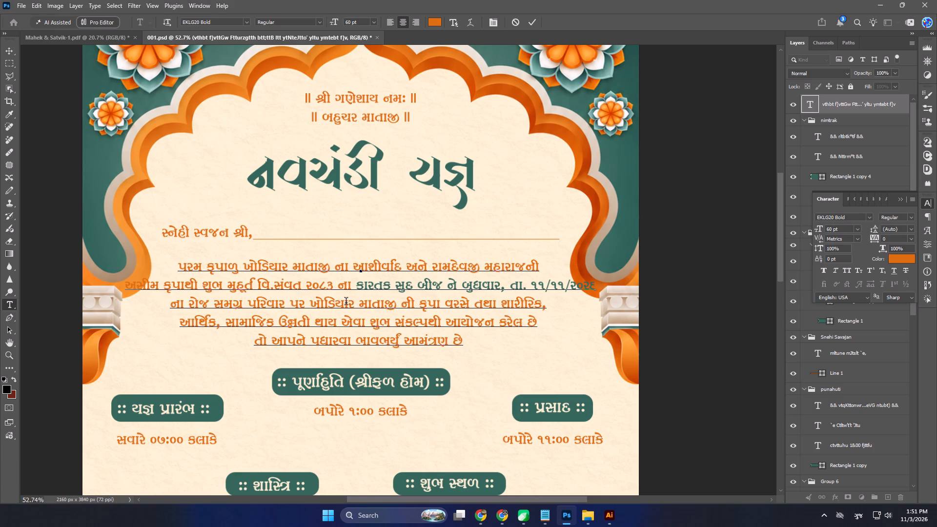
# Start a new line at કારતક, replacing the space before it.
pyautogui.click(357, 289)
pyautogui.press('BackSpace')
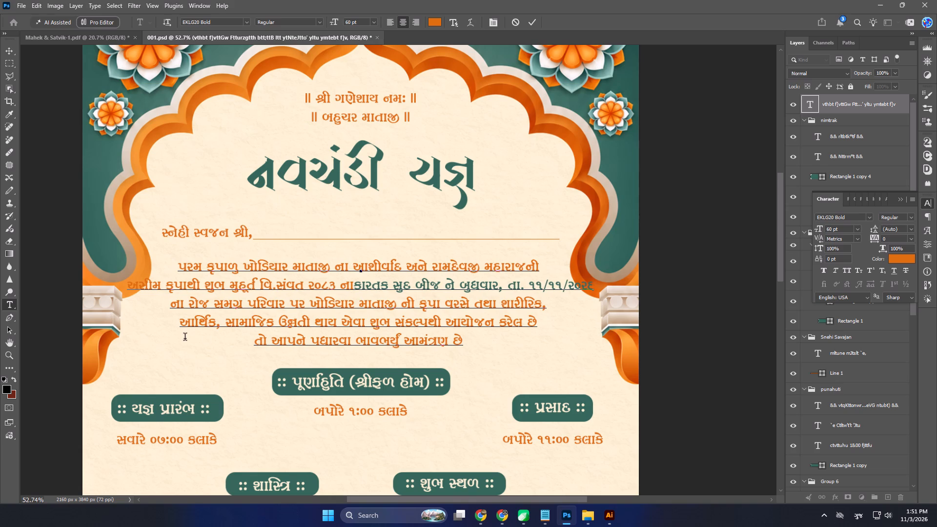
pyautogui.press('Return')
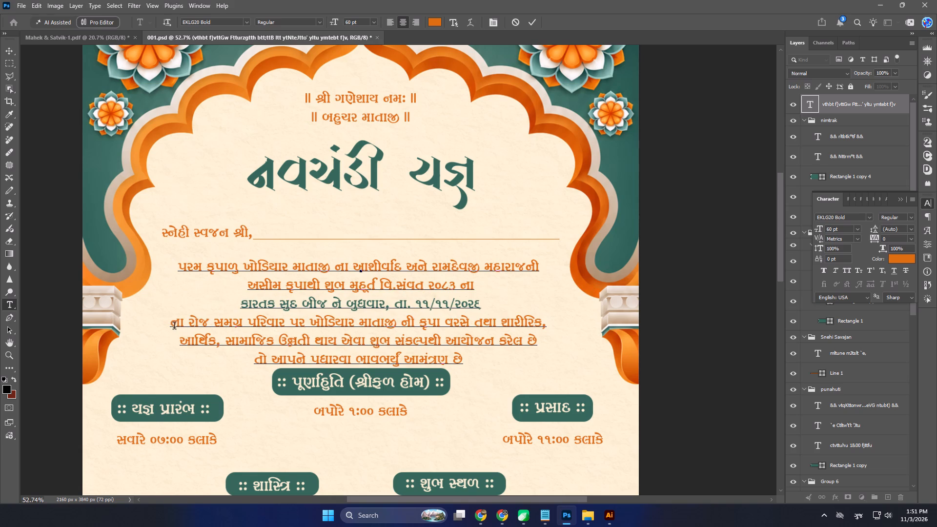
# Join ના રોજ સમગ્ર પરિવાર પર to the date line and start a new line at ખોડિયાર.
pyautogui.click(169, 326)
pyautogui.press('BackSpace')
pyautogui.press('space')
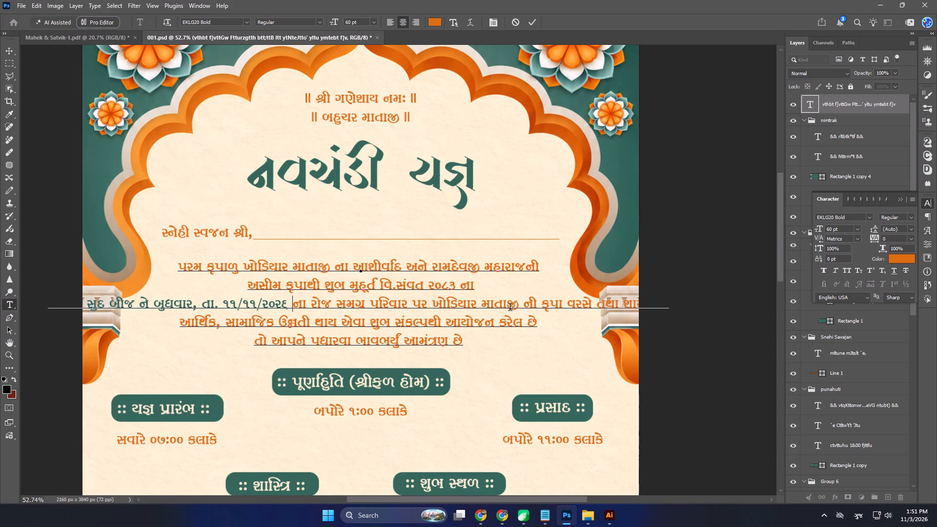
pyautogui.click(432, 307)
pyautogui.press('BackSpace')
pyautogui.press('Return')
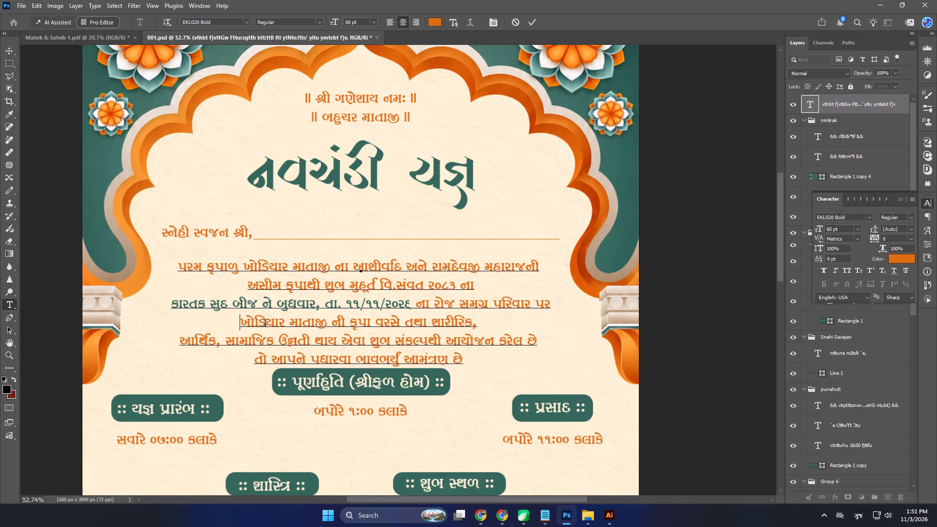
# Join the આર્થિક, સામાજિક line to the ખોડિયાર line and start a new line at આયોજન.
pyautogui.click(175, 341)
pyautogui.press('BackSpace')
pyautogui.press('space')
pyautogui.press('BackSpace')
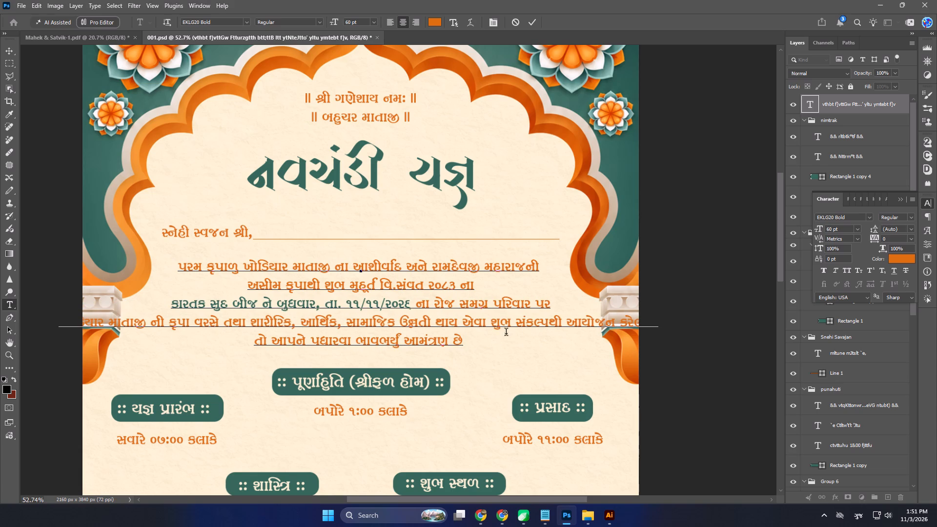
pyautogui.click(566, 324)
pyautogui.press('BackSpace')
pyautogui.press('Return')
pyautogui.click(257, 358)
pyautogui.click(253, 358)
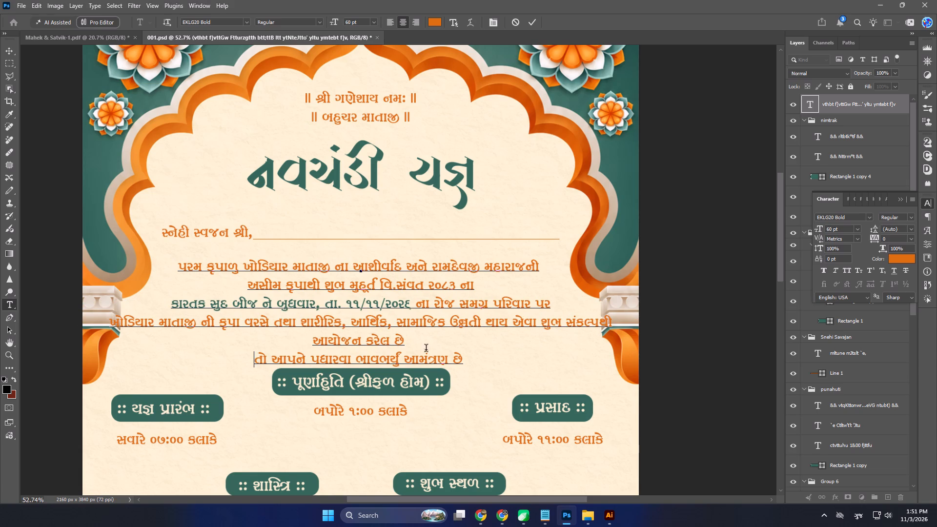
# Start a new line at સામાજિક and join આયોજન કરેલ છે to the end of that line.
pyautogui.click(398, 325)
pyautogui.press('BackSpace')
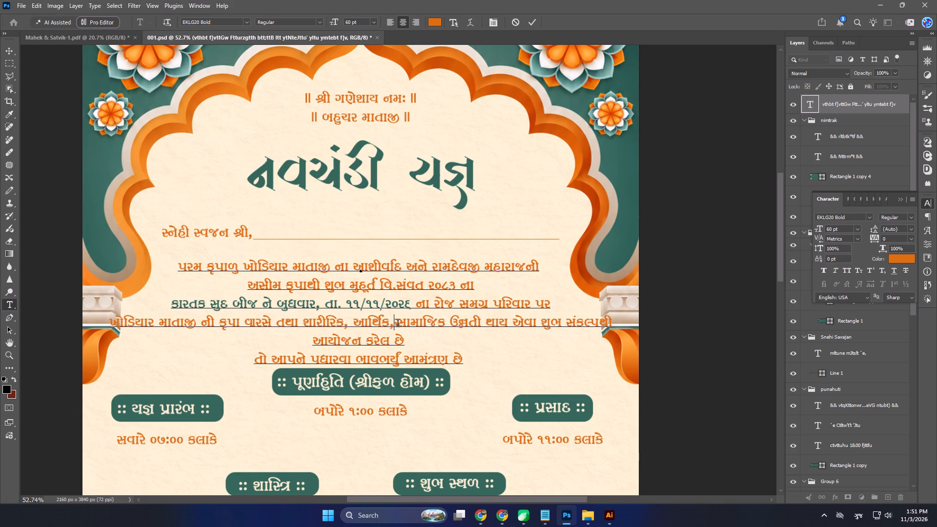
pyautogui.press('Return')
pyautogui.click(308, 359)
pyautogui.press('BackSpace')
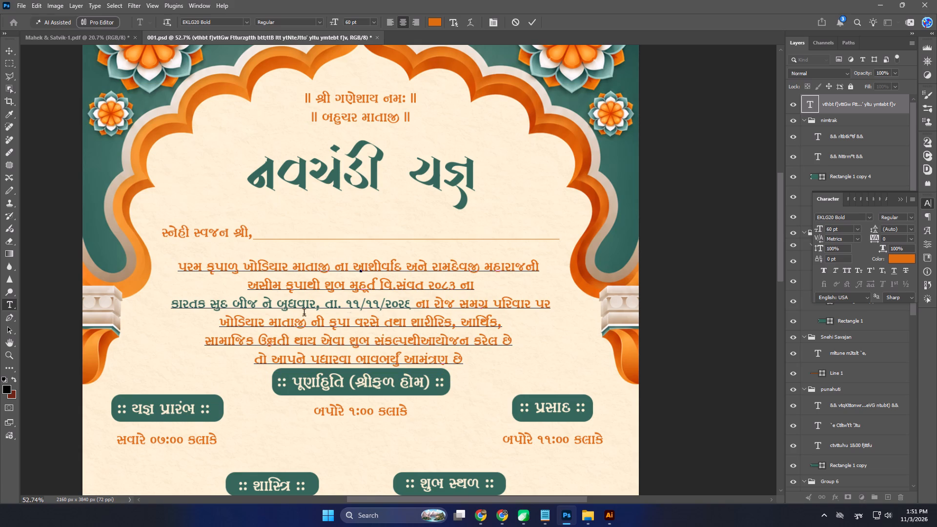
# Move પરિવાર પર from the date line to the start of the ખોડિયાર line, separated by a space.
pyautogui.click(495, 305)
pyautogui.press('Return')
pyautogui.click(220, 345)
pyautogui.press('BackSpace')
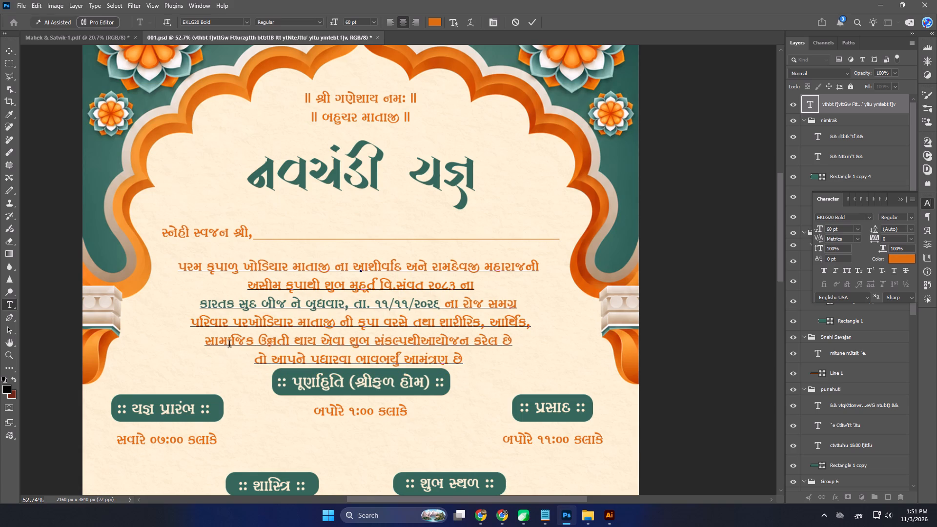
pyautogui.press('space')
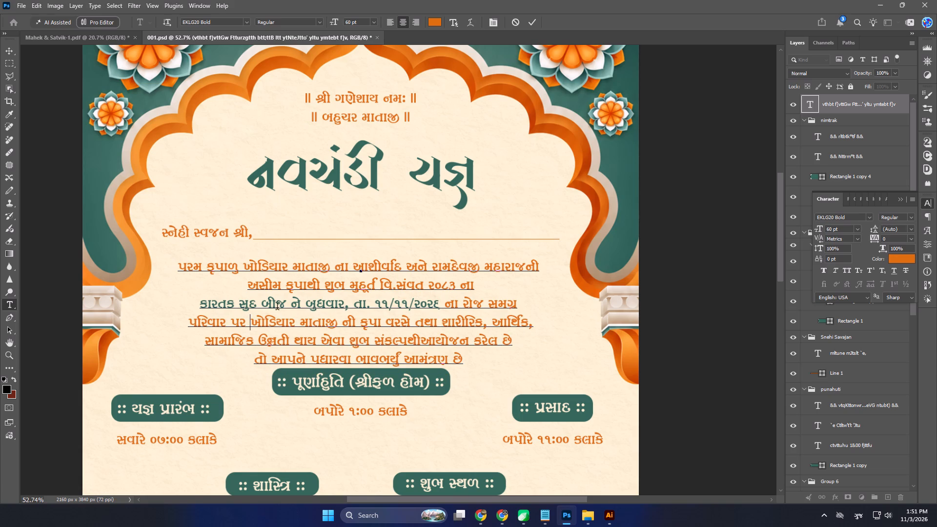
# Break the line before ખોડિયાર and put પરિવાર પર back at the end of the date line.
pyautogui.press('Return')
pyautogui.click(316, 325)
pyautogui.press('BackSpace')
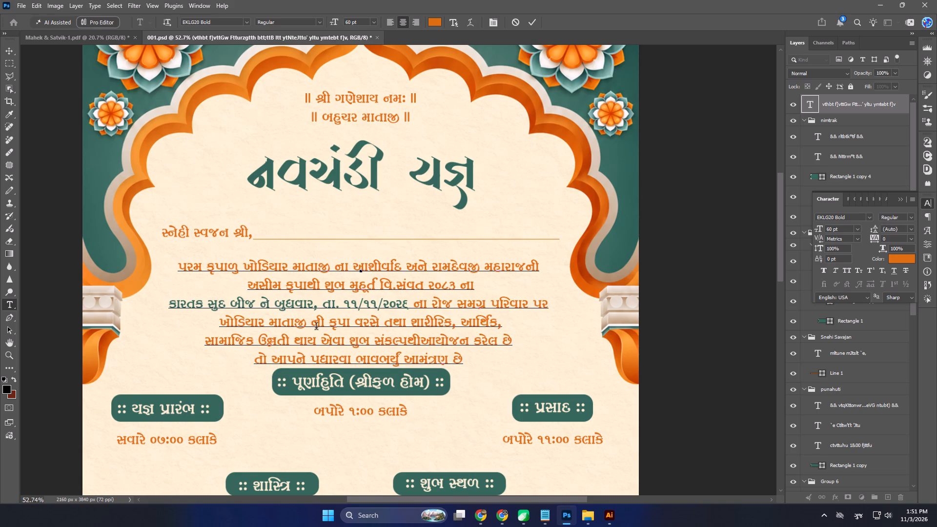
# Break the second body line before શુભ મુહૂર્ત and join અસીમ કૃપાથી to the first line.
pyautogui.click(482, 269)
pyautogui.click(433, 268)
pyautogui.click(246, 288)
pyautogui.click(325, 286)
pyautogui.press('Return')
pyautogui.click(286, 289)
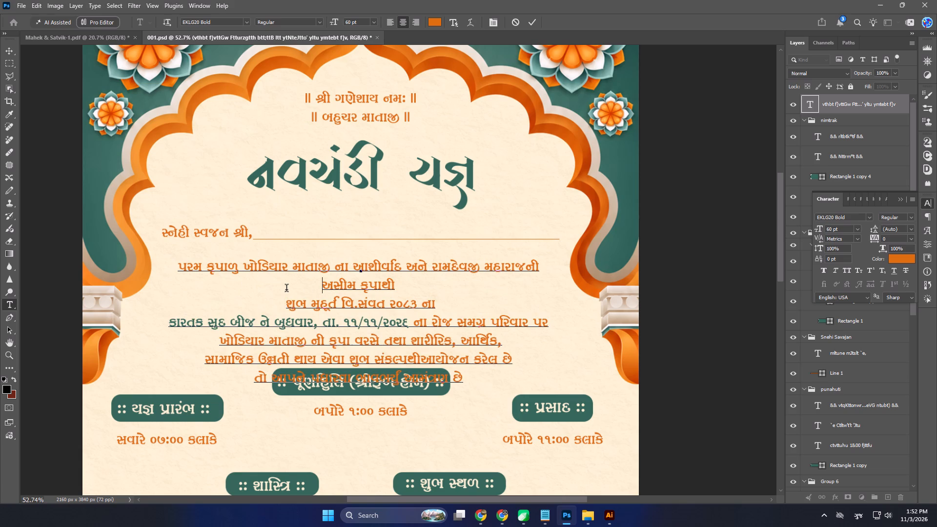
pyautogui.press('BackSpace')
# Break the first body line after અસીમ and join કૃપાથી to the start of the શુભ મુહૂર્ત line.
pyautogui.click(543, 270)
pyautogui.press('BackSpace')
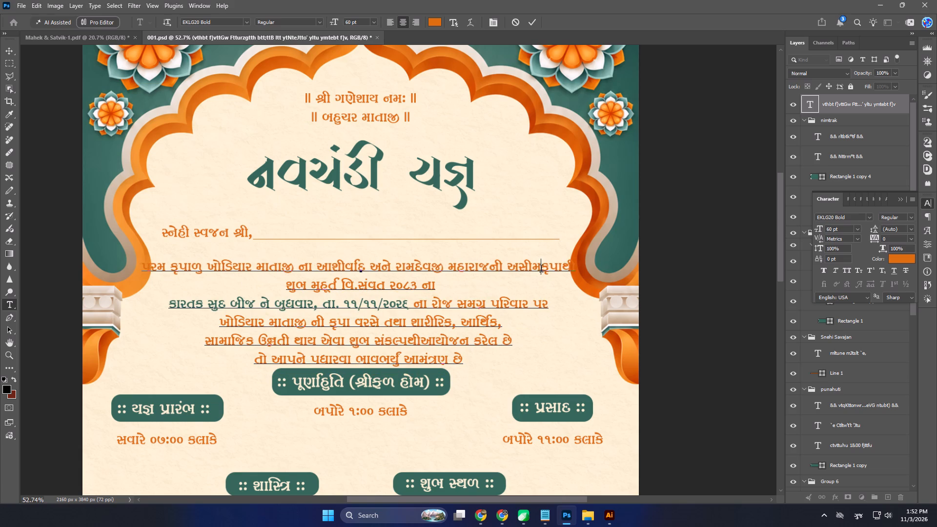
pyautogui.press('Return')
pyautogui.click(274, 304)
pyautogui.press('BackSpace')
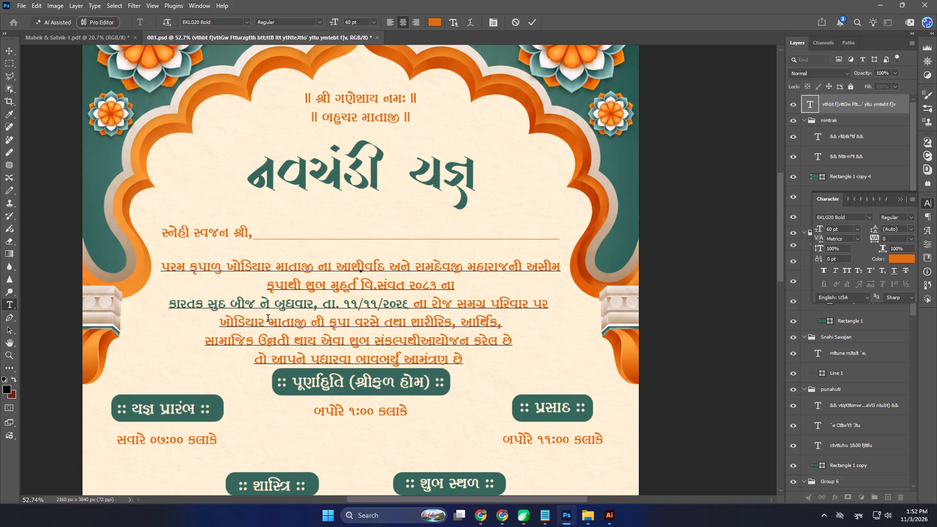
# Break the date line before તા. and join કારતક સુદ બીજ ને બુધવાર, to the second line with a space.
pyautogui.click(324, 308)
pyautogui.press('Return')
pyautogui.click(236, 315)
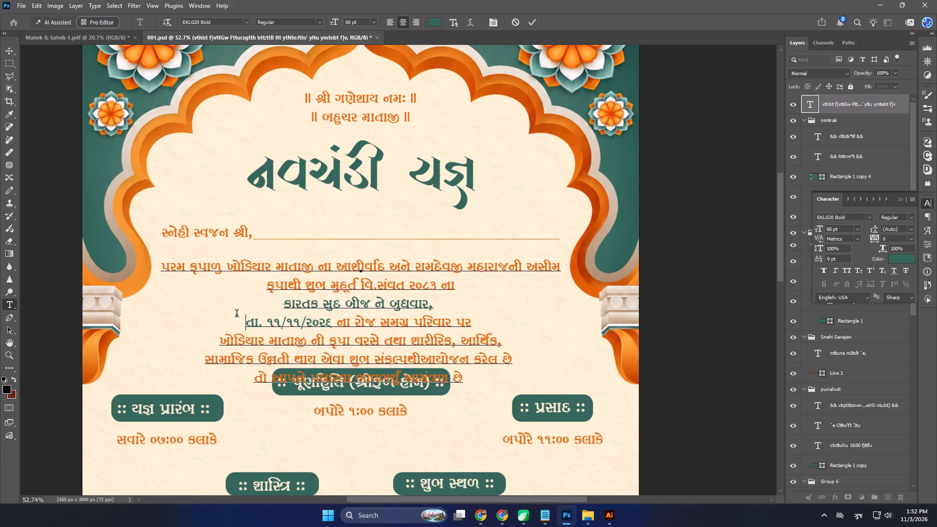
pyautogui.click(246, 306)
pyautogui.press('BackSpace')
pyautogui.press('space')
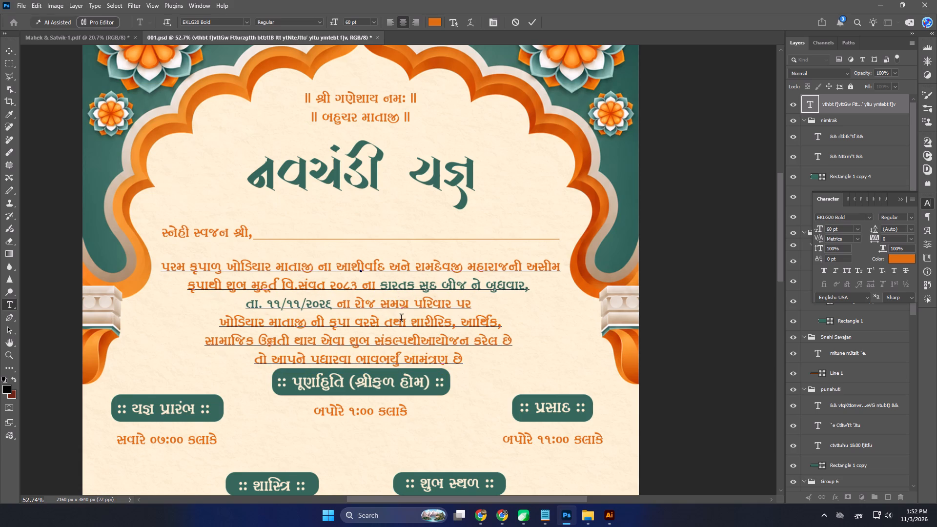
# Break the third line before ના રોજ and join તા. ૧૧/૧૧/૨૦૨૬ to the end of the second line.
pyautogui.click(338, 307)
pyautogui.press('Return')
pyautogui.click(273, 311)
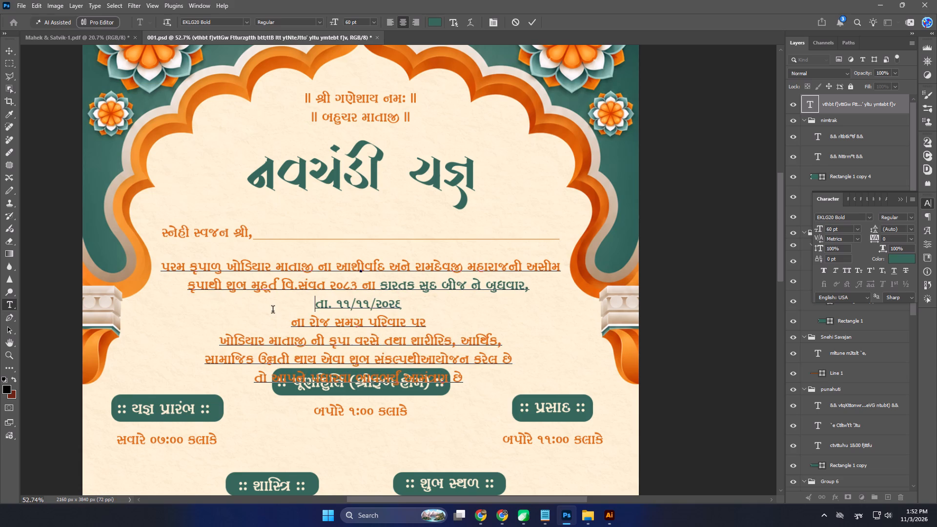
pyautogui.press('BackSpace')
# Set the font size of the entire body text to 58 pt.
pyautogui.click(418, 329)
pyautogui.hotkey('ctrl', 'a')
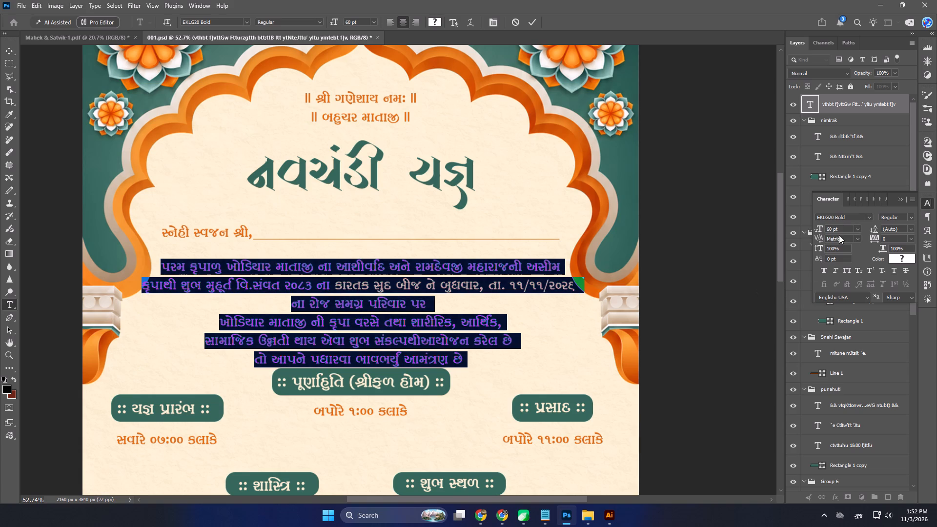
pyautogui.moveTo(844, 228); pyautogui.dragTo(812, 229)
pyautogui.write('58')
pyautogui.press('Return')
pyautogui.click(846, 227)
pyautogui.press('BackSpace')
pyautogui.press('Return')
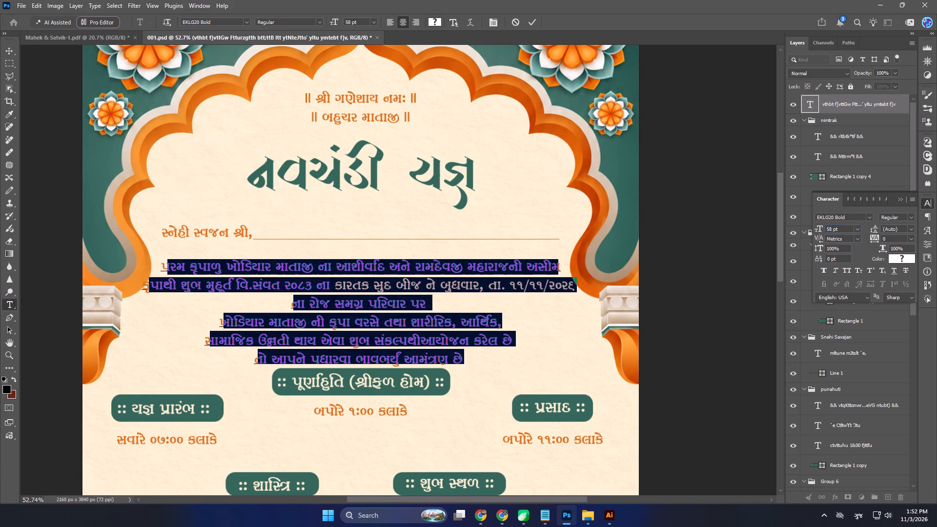
pyautogui.click(434, 268)
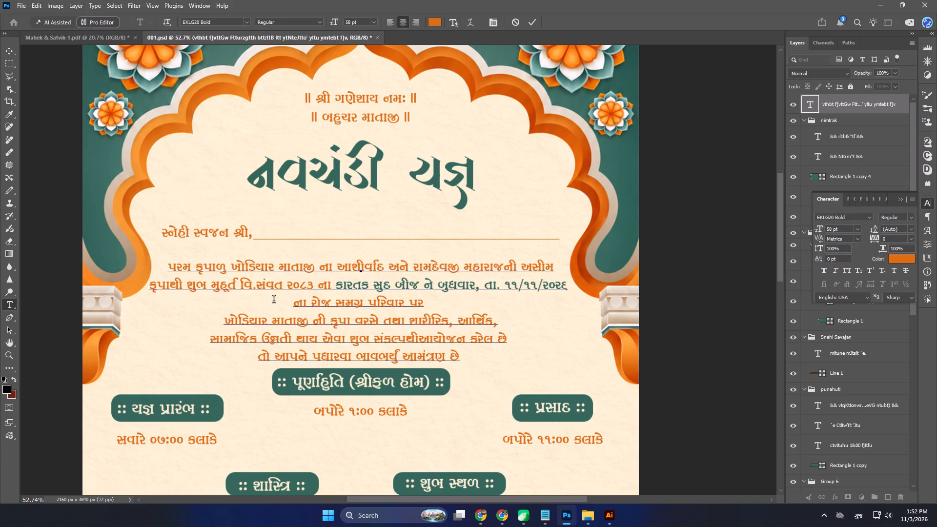
# Join the ખોડિયાર line to the ના રોજ સમગ્ર પરિવાર પર line with a space and commit the text edit.
pyautogui.click(288, 305)
pyautogui.click(224, 320)
pyautogui.press('BackSpace')
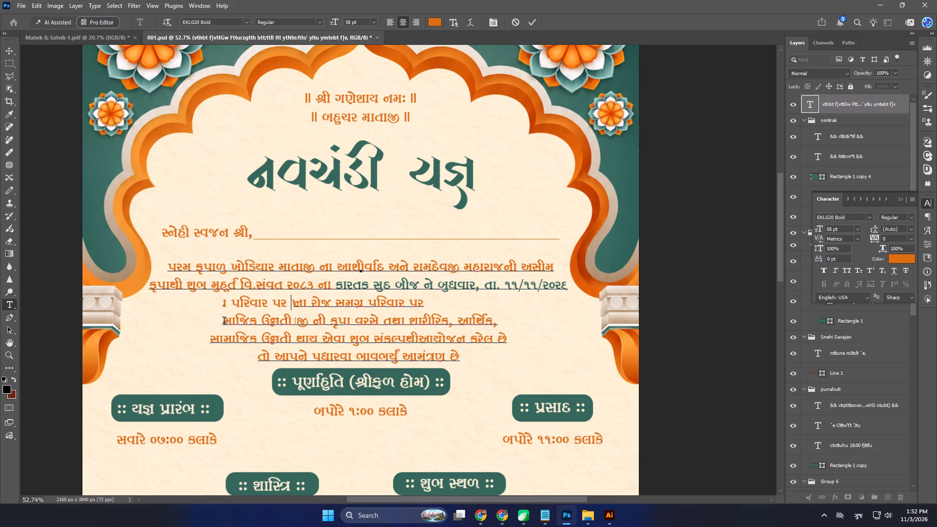
pyautogui.press('space')
pyautogui.press('Return')
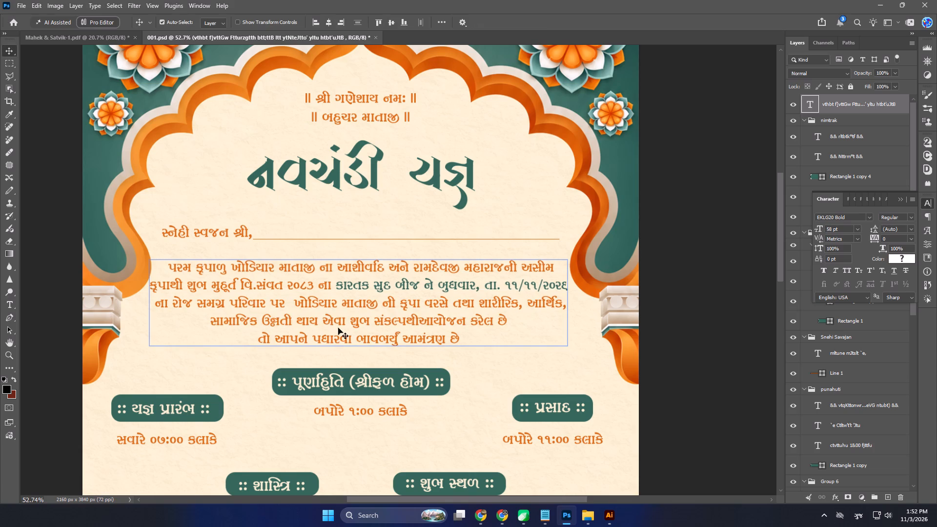
# Scale the body text down to about 96% and move it slightly lower within the arch.
pyautogui.click(335, 304)
pyautogui.hotkey('ctrl', 't')
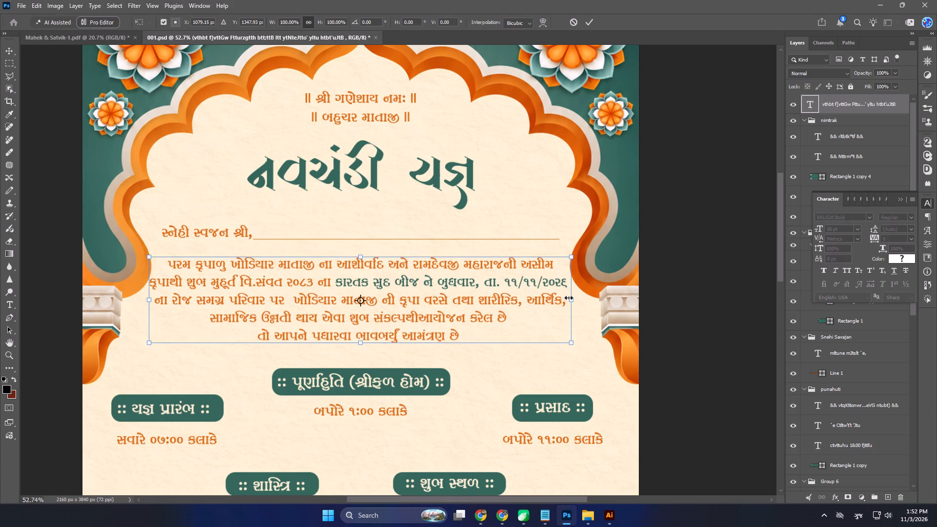
pyautogui.keyDown('alt'); pyautogui.moveTo(569, 299); pyautogui.dragTo(560, 301); pyautogui.keyUp('alt')
pyautogui.moveTo(442, 311); pyautogui.dragTo(442, 315)
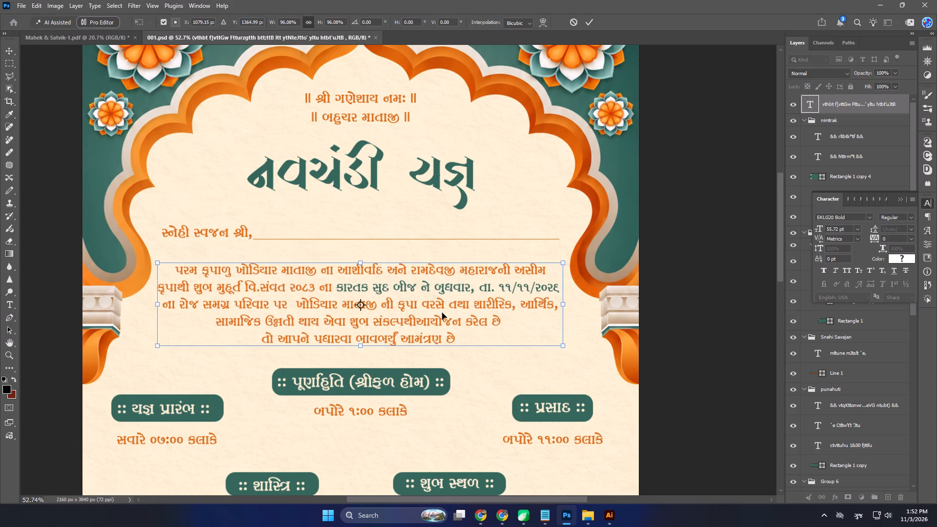
pyautogui.press('Return')
# Center the body text horizontally on the canvas and move it down about 12 px.
pyautogui.click(342, 304)
pyautogui.click(332, 21)
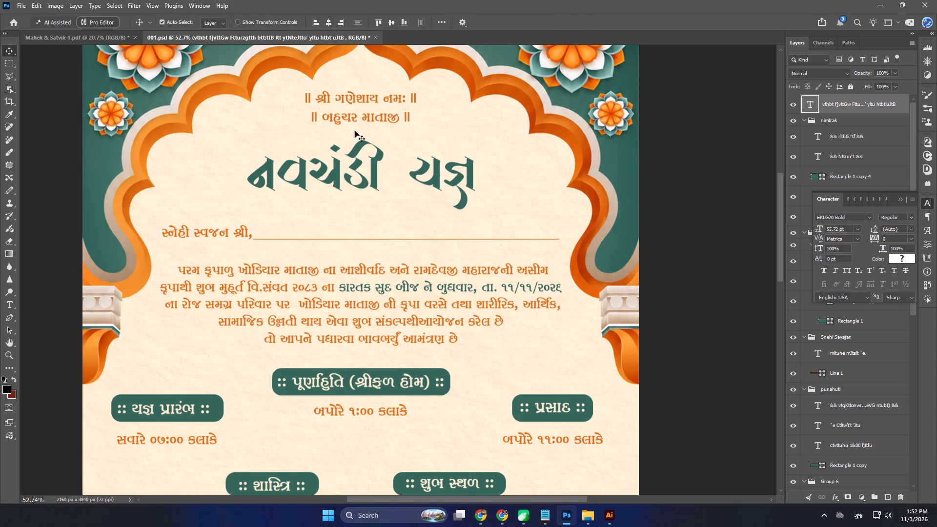
pyautogui.click(413, 302)
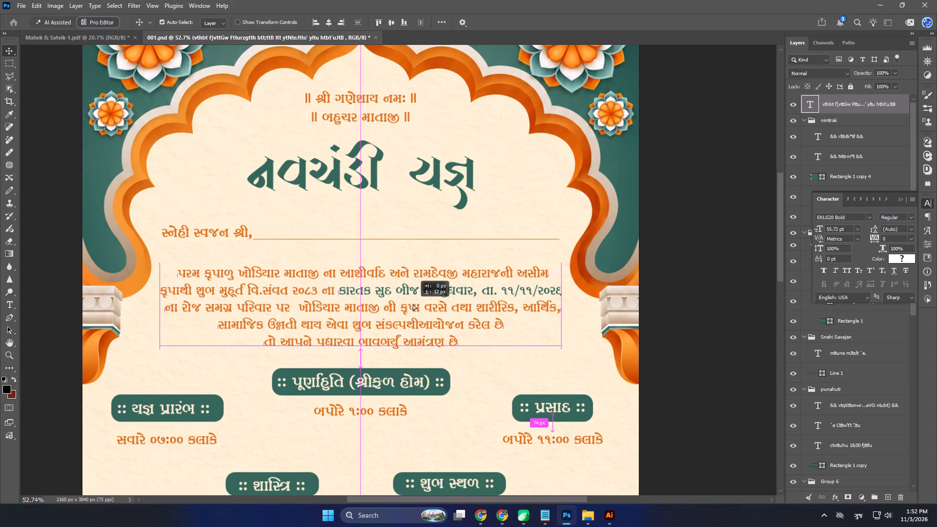
pyautogui.keyDown('shift'); pyautogui.click(406, 300); pyautogui.keyUp('shift')
# Scale the નવચંડી યજ્ઞ title down slightly and center it horizontally on the canvas.
pyautogui.press('space')
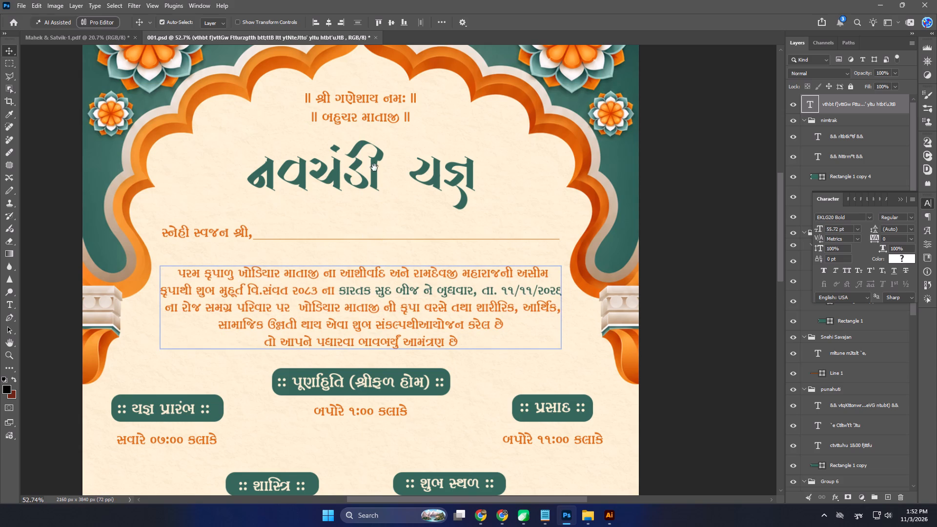
pyautogui.moveTo(374, 168); pyautogui.dragTo(373, 255)
pyautogui.click(374, 249)
pyautogui.hotkey('ctrl', 't')
pyautogui.moveTo(480, 273); pyautogui.dragTo(465, 273)
pyautogui.click(464, 273)
pyautogui.press('Return')
pyautogui.click(328, 23)
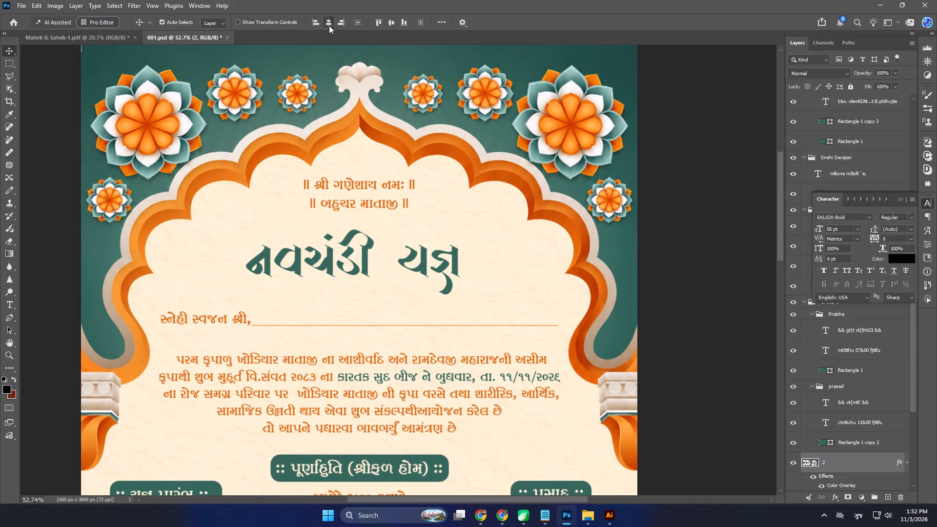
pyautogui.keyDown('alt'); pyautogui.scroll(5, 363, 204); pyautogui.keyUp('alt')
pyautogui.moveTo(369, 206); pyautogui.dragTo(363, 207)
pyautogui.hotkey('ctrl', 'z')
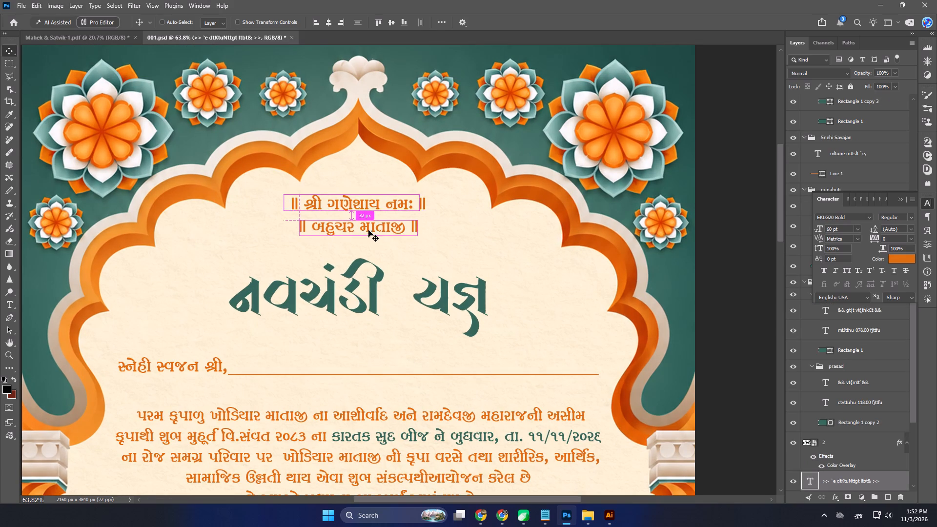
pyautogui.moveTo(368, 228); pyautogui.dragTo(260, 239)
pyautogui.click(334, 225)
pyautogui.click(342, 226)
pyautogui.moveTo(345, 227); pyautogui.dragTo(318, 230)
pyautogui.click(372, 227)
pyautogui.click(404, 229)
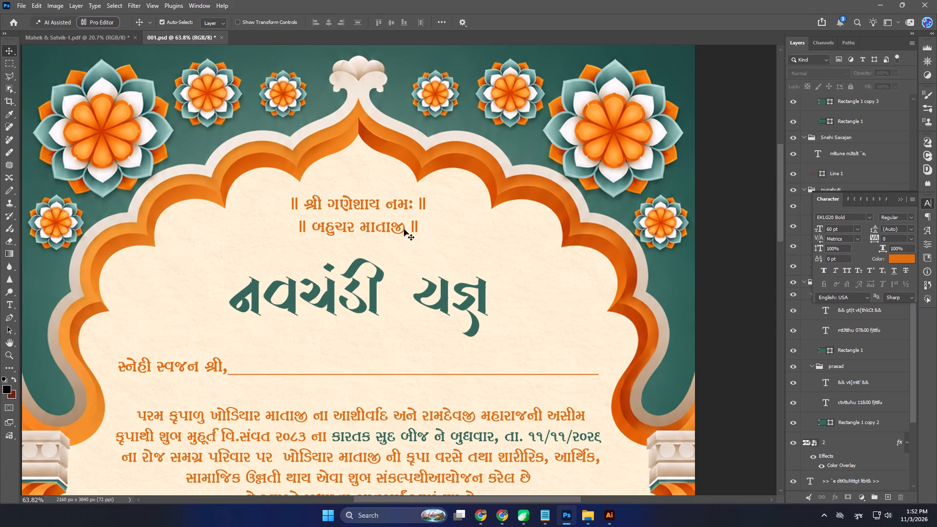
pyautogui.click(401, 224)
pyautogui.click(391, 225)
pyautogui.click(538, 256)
# Collapse the Character settings and unlock the બહુચર માતાજી text layer.
pyautogui.click(902, 201)
pyautogui.click(642, 297)
pyautogui.click(596, 172)
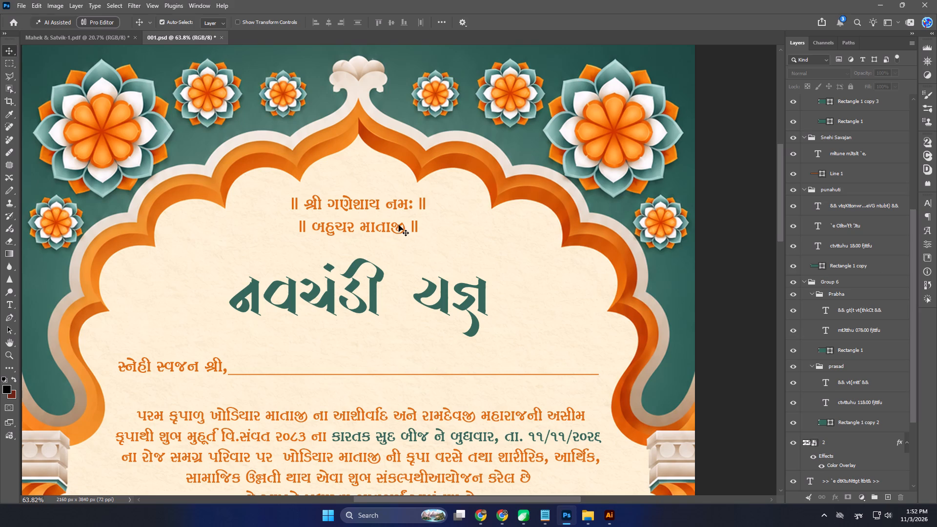
pyautogui.click(398, 226)
pyautogui.click(398, 226)
pyautogui.hotkey('ctrl', 't')
pyautogui.press('Escape')
pyautogui.click(397, 229)
pyautogui.scroll(-13, 826, 377)
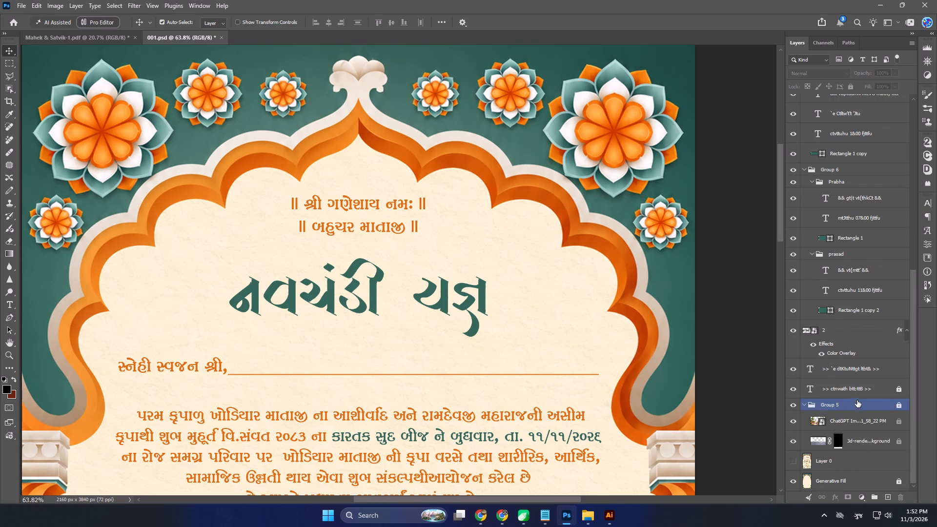
pyautogui.click(897, 389)
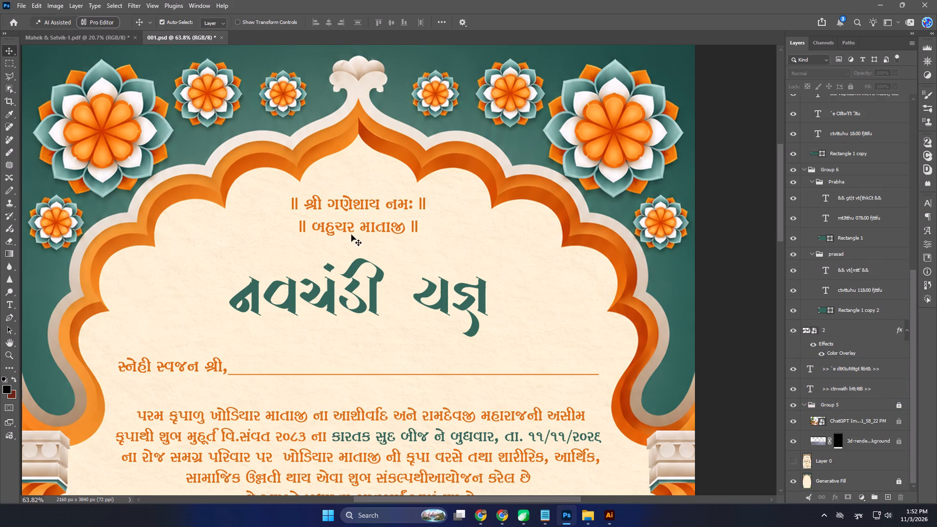
# Move the બહુચર માતાજી line to the left of the arch and place a duplicate at the same height on the right.
pyautogui.moveTo(350, 228); pyautogui.dragTo(228, 235)
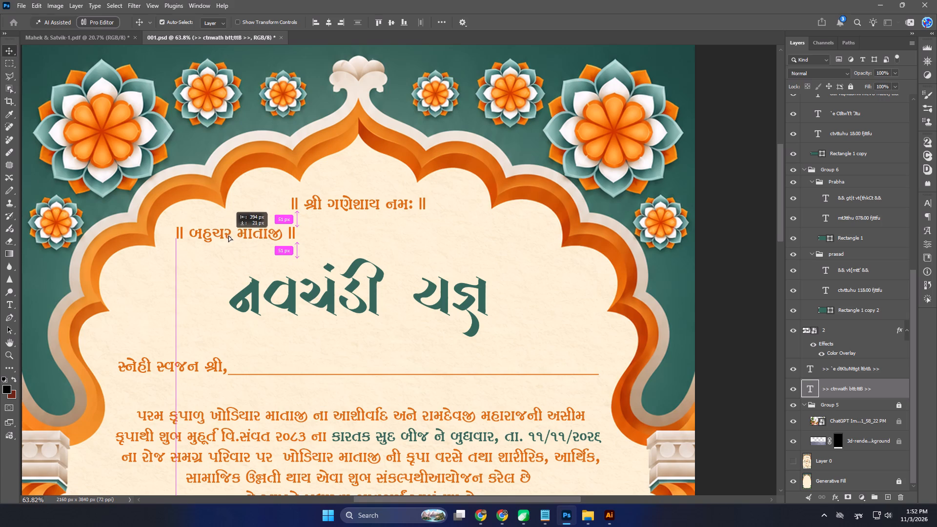
pyautogui.moveTo(228, 235); pyautogui.dragTo(230, 237)
pyautogui.keyDown('alt'); pyautogui.moveTo(227, 239); pyautogui.dragTo(470, 239); pyautogui.keyUp('alt')
pyautogui.keyDown('alt'); pyautogui.scroll(11, 427, 238); pyautogui.keyUp('alt')
pyautogui.moveTo(411, 233); pyautogui.dragTo(422, 232)
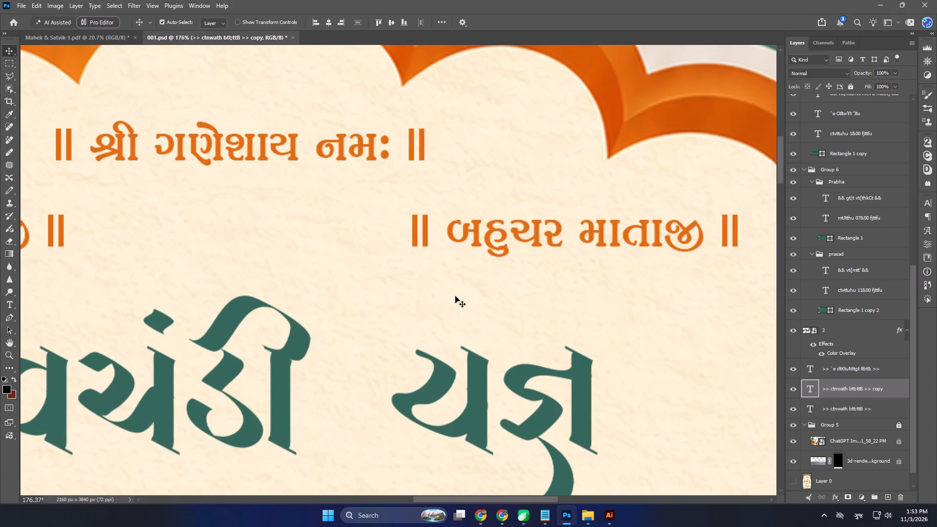
# Hide the નવચંડી યજ્ઞ title layer.
pyautogui.click(473, 404)
pyautogui.click(793, 330)
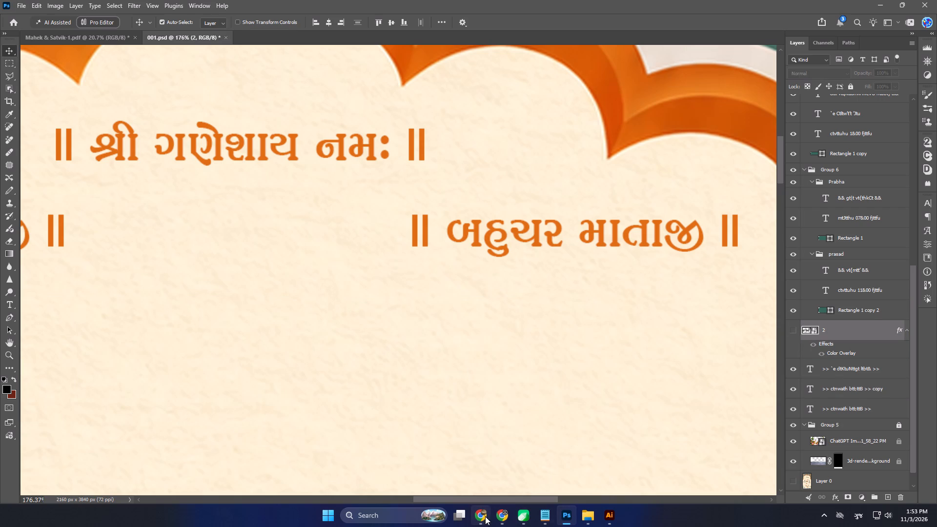
# In the Chrome font converter, break the first line after ખોડિયાર માં, convert the text to EKLG and copy Ftturzgtth bttk.
pyautogui.click(482, 511)
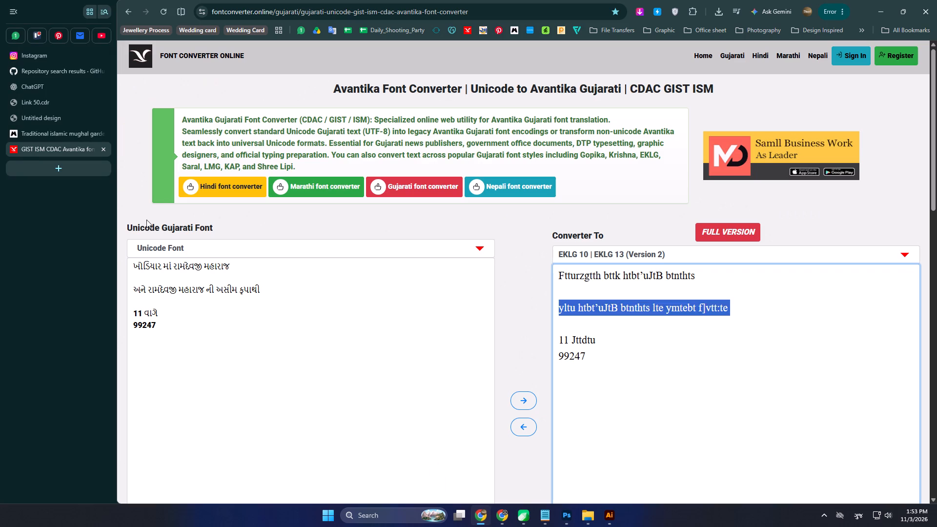
pyautogui.click(221, 308)
pyautogui.click(522, 399)
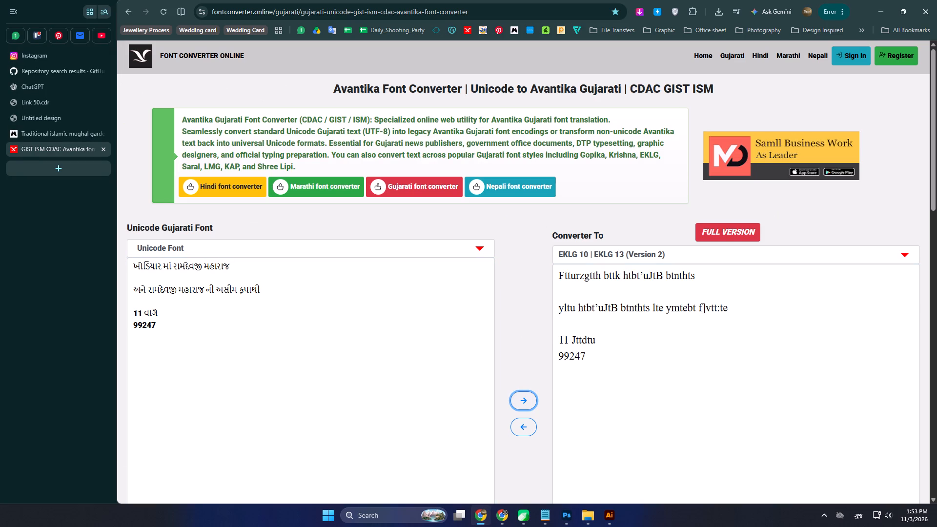
pyautogui.click(174, 264)
pyautogui.press('BackSpace')
pyautogui.press('Return')
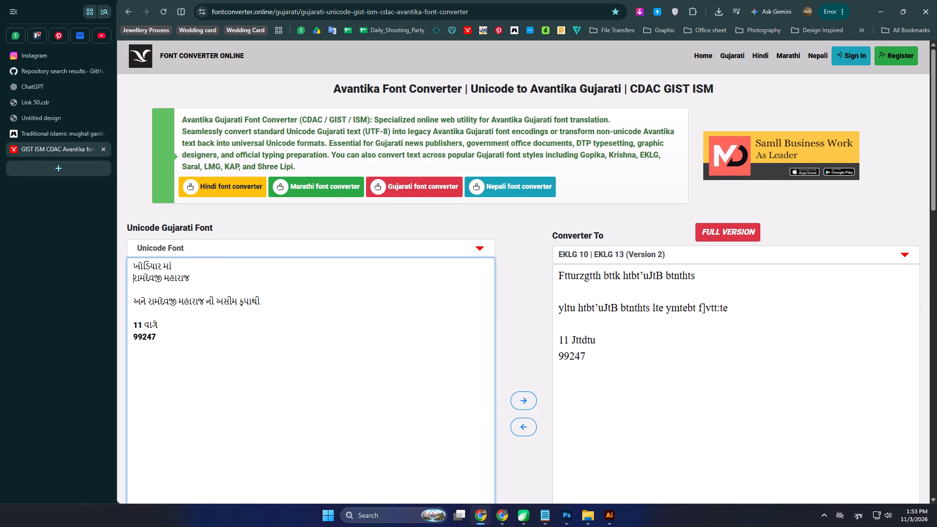
pyautogui.click(524, 402)
pyautogui.moveTo(630, 280); pyautogui.dragTo(481, 282)
pyautogui.hotkey('ctrl', 'c')
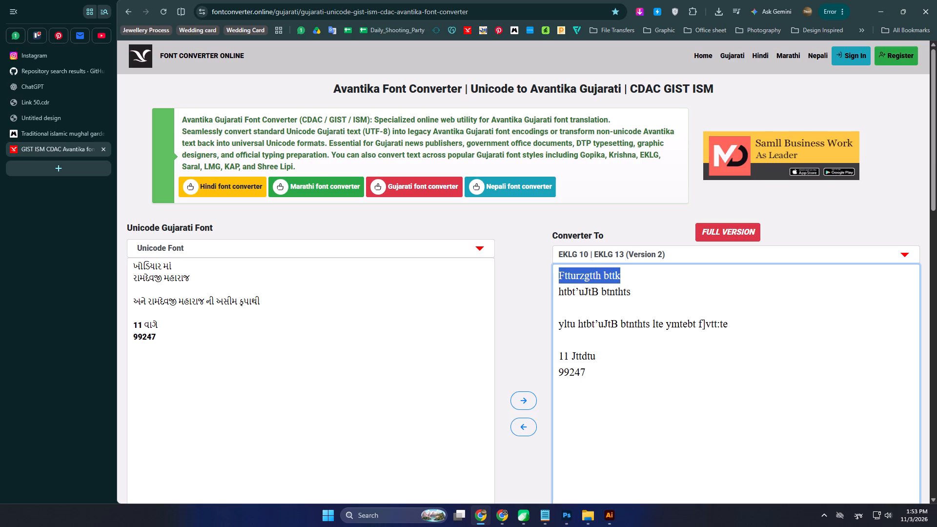
# In Photoshop, replace બહુચર in the left deity line with ખોડિયાર so it reads ખોડિયાર માતાજી, and commit the edit.
pyautogui.hotkey('alt', 'Tab')
pyautogui.press('space')
pyautogui.press('space')
pyautogui.press('space')
pyautogui.press('space')
pyautogui.press('space')
pyautogui.press('space')
pyautogui.press('space')
pyautogui.press('space')
pyautogui.moveTo(139, 213); pyautogui.dragTo(653, 250)
pyautogui.doubleClick(536, 267)
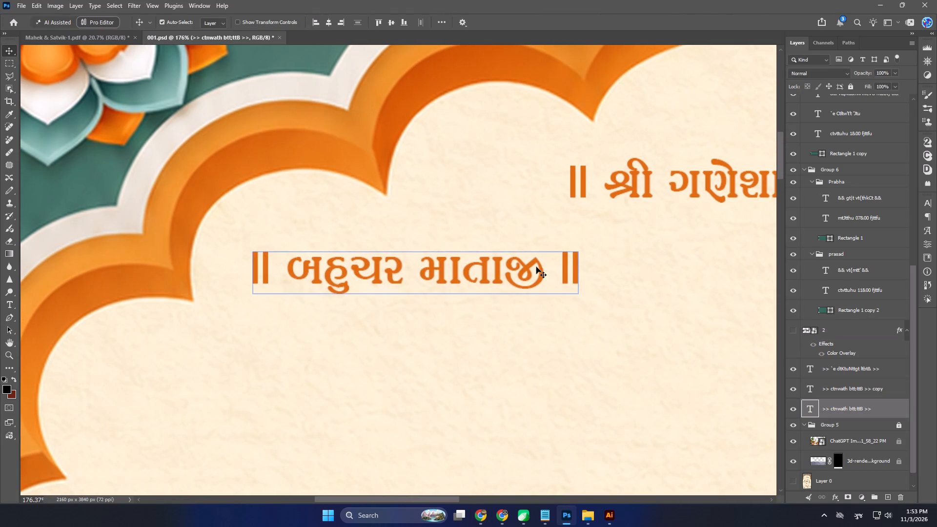
pyautogui.click(529, 264)
pyautogui.moveTo(405, 270); pyautogui.dragTo(290, 263)
pyautogui.hotkey('ctrl', 'v')
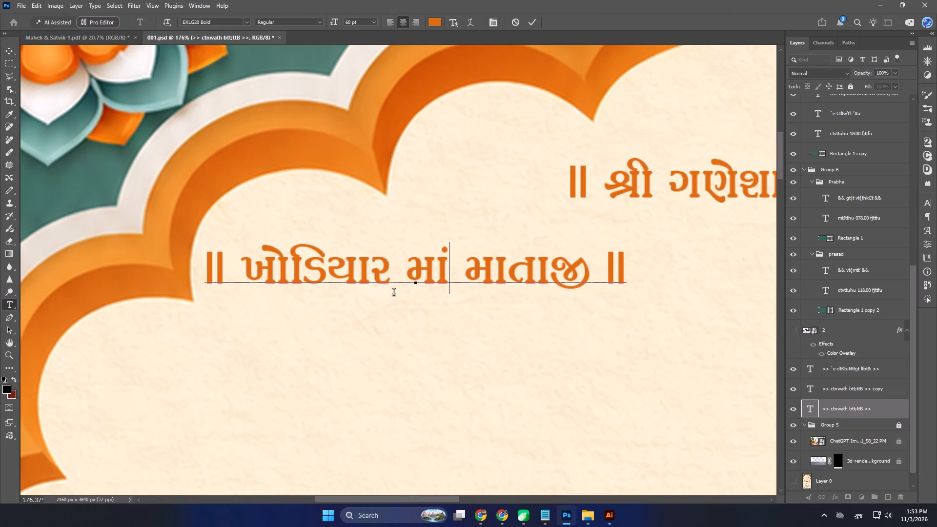
pyautogui.press('BackSpace')
pyautogui.press('BackSpace')
pyautogui.press('BackSpace')
pyautogui.press('BackSpace')
pyautogui.press('BackSpace')
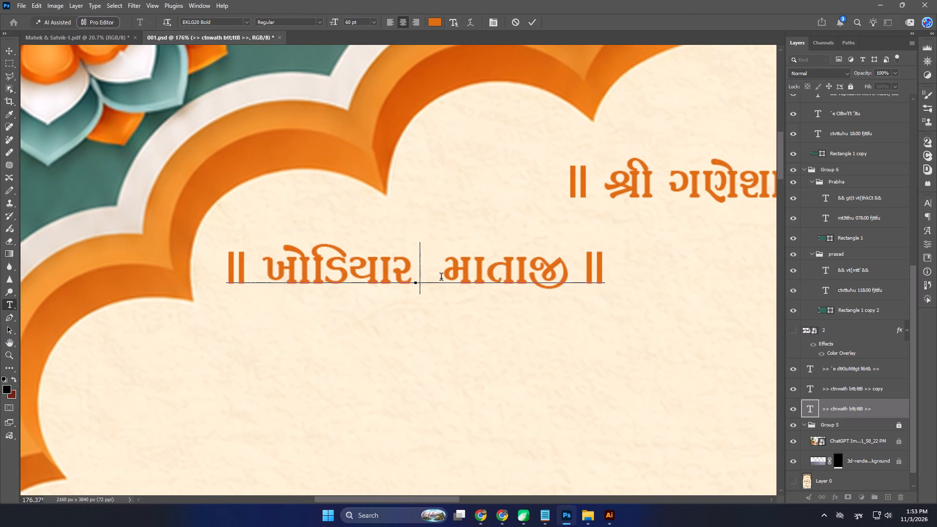
pyautogui.press('Return')
# Switch to the Chrome font converter and copy htbt’uJtB btnthts, the converted રામદેવજી મહારાજ line.
pyautogui.press('space')
pyautogui.press('space')
pyautogui.press('space')
pyautogui.press('space')
pyautogui.press('space')
pyautogui.press('space')
pyautogui.press('space')
pyautogui.press('space')
pyautogui.press('space')
pyautogui.press('space')
pyautogui.press('space')
pyautogui.press('space')
pyautogui.press('space')
pyautogui.press('space')
pyautogui.press('space')
pyautogui.press('space')
pyautogui.press('space')
pyautogui.press('space')
pyautogui.press('space')
pyautogui.moveTo(579, 235); pyautogui.dragTo(232, 235)
pyautogui.moveTo(398, 243); pyautogui.dragTo(314, 249)
pyautogui.press('Tab')
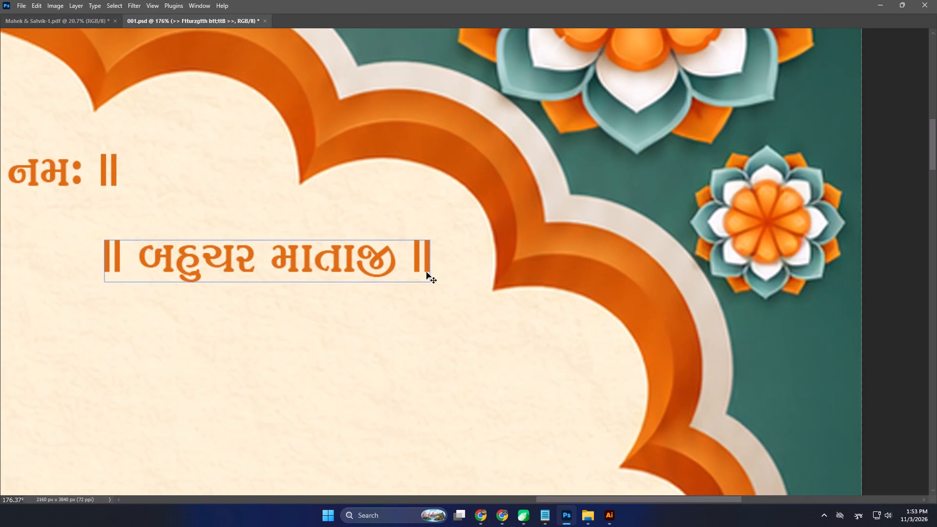
pyautogui.hotkey('alt', 'Tab')
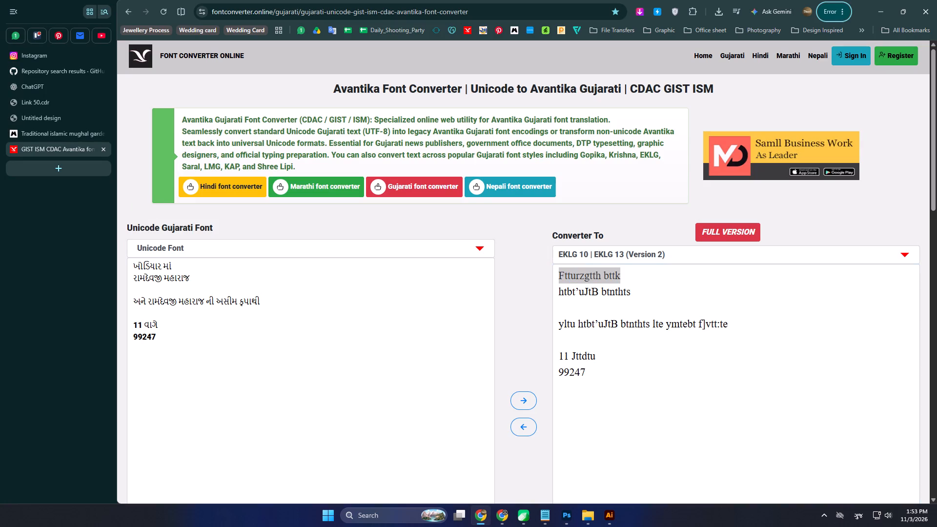
pyautogui.moveTo(643, 287); pyautogui.dragTo(463, 304)
pyautogui.click(622, 296)
pyautogui.moveTo(635, 292); pyautogui.dragTo(506, 290)
pyautogui.hotkey('ctrl', 'c')
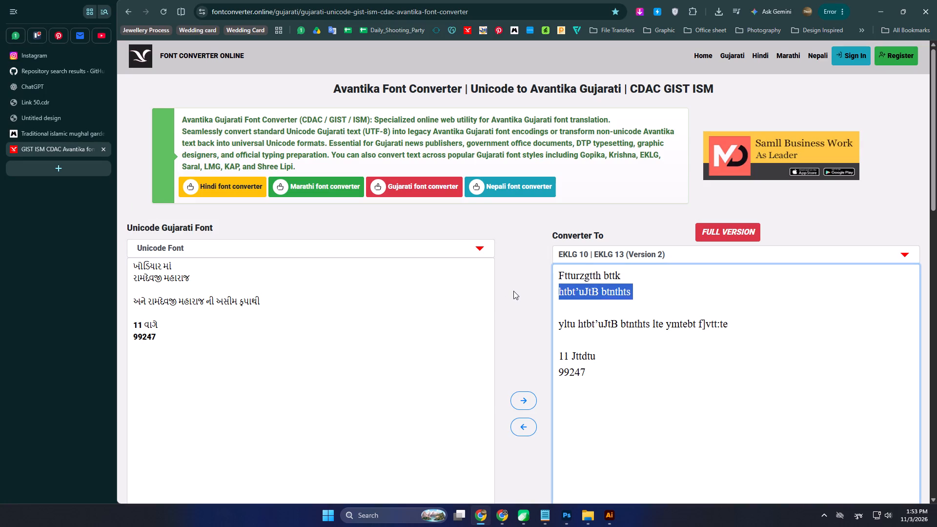
# Back in Photoshop, replace બહુચર માતાજી in the right deity line with the copied રામદેવજી મહારાજ text and commit it.
pyautogui.hotkey('alt', 'Tab')
pyautogui.press('Tab')
pyautogui.doubleClick(368, 279)
pyautogui.click(427, 274)
pyautogui.moveTo(412, 276); pyautogui.dragTo(169, 268)
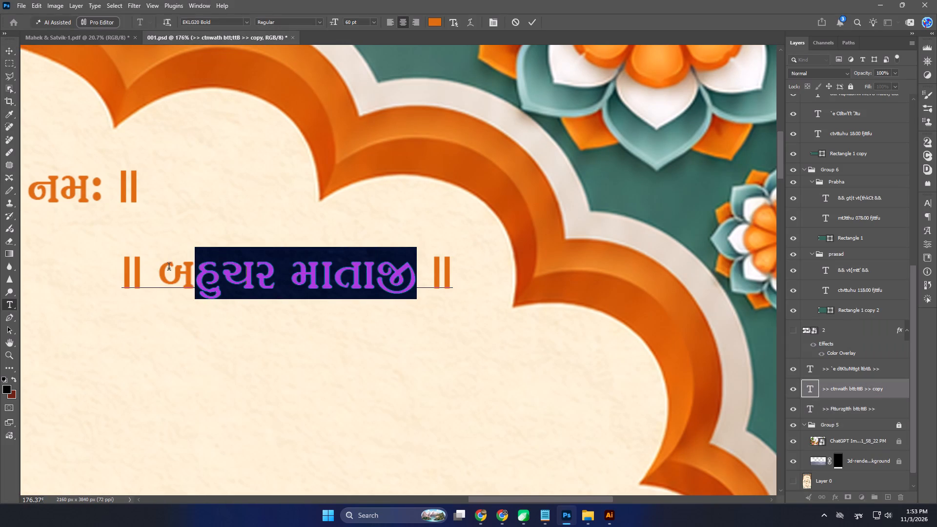
pyautogui.moveTo(169, 268); pyautogui.dragTo(143, 268)
pyautogui.click(143, 268)
pyautogui.moveTo(159, 273); pyautogui.dragTo(409, 277)
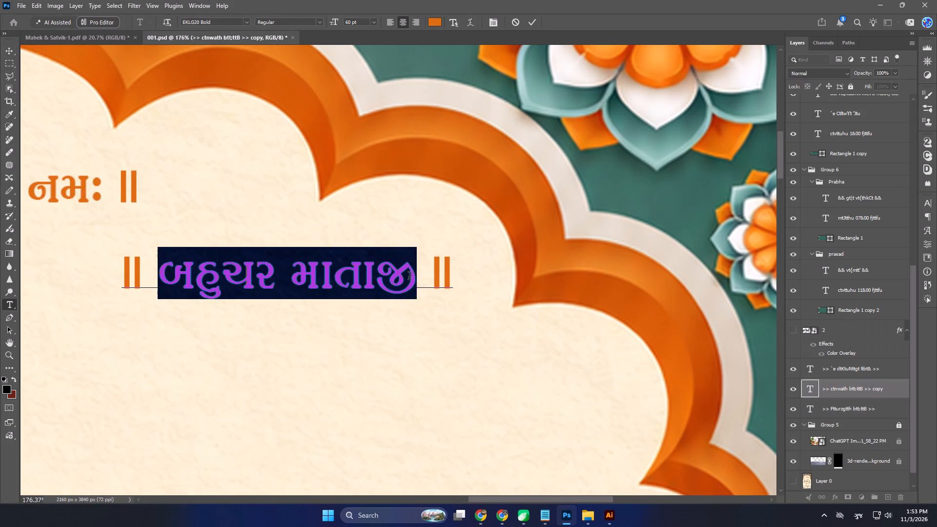
pyautogui.moveTo(409, 277); pyautogui.dragTo(413, 278)
pyautogui.hotkey('ctrl', 'v')
pyautogui.press('Return')
# Delete the extra space after મહારાજ in the right deity line and commit the edit.
pyautogui.hotkey('ctrl', '0')
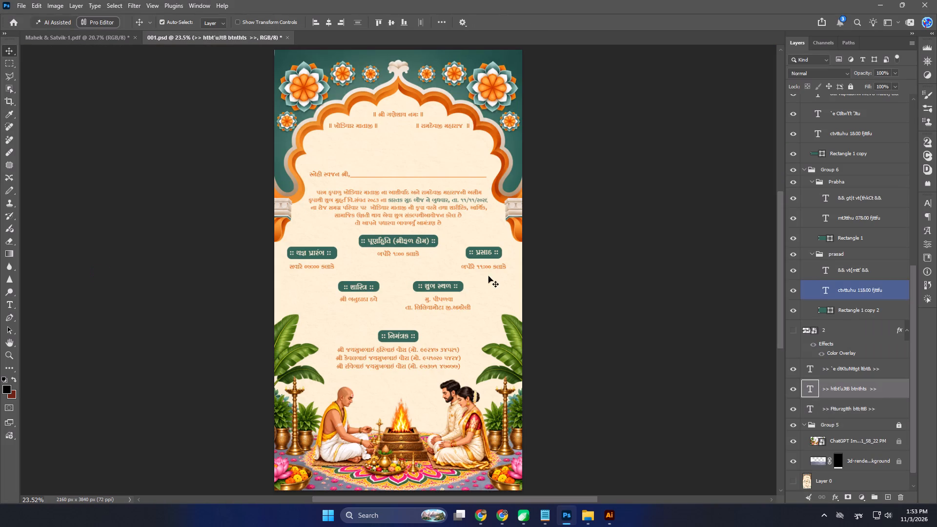
pyautogui.keyDown('alt'); pyautogui.scroll(15, 457, 138); pyautogui.keyUp('alt')
pyautogui.doubleClick(465, 113)
pyautogui.click(481, 113)
pyautogui.press('BackSpace')
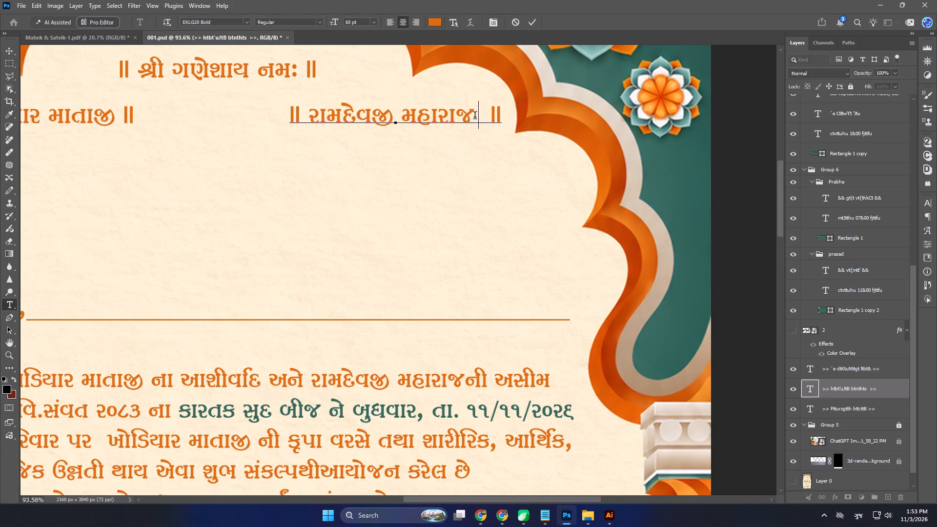
pyautogui.press('Return')
# Review the invitation's layout, checking the deity lines, body text, event times, venue and host details.
pyautogui.hotkey('ctrl', '0')
pyautogui.click(724, 325)
pyautogui.press('space')
pyautogui.press('space')
pyautogui.press('space')
pyautogui.press('space')
pyautogui.press('space')
pyautogui.moveTo(439, 142); pyautogui.dragTo(437, 194)
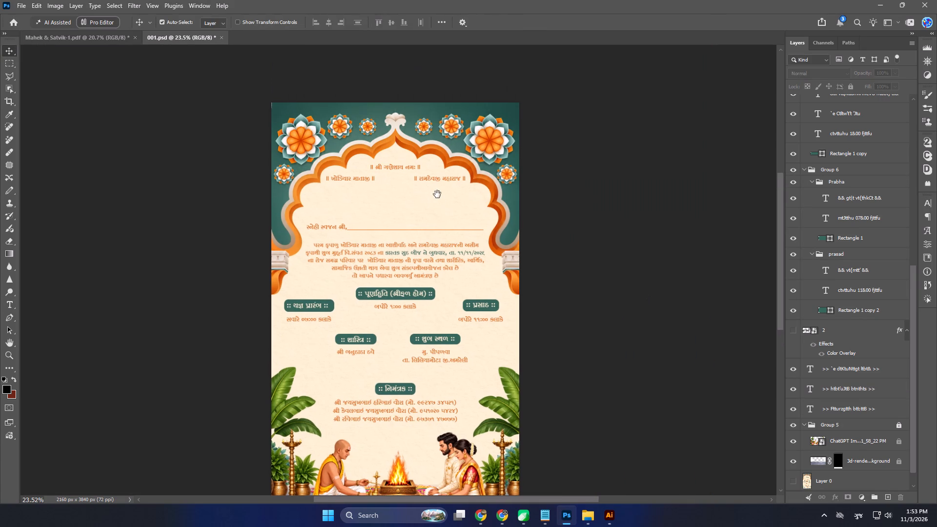
pyautogui.moveTo(437, 194); pyautogui.dragTo(437, 195)
pyautogui.click(638, 241)
pyautogui.hotkey('ctrl', 'alt', 's')
pyautogui.press('Escape')
pyautogui.keyDown('alt'); pyautogui.scroll(4, 442, 250); pyautogui.keyUp('alt')
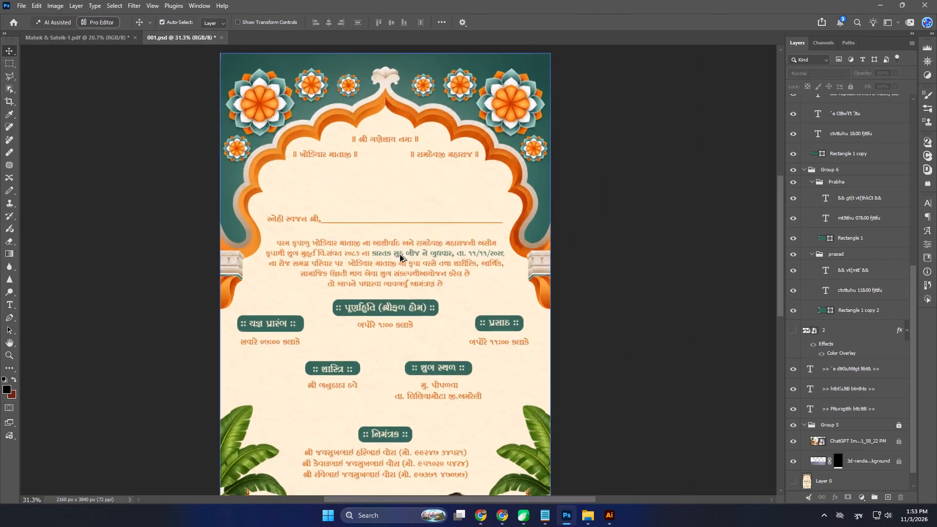
pyautogui.keyDown('alt'); pyautogui.scroll(7, 400, 255); pyautogui.keyUp('alt')
pyautogui.press('space')
pyautogui.moveTo(437, 307); pyautogui.dragTo(439, 187)
pyautogui.hotkey('alt', 'Tab')
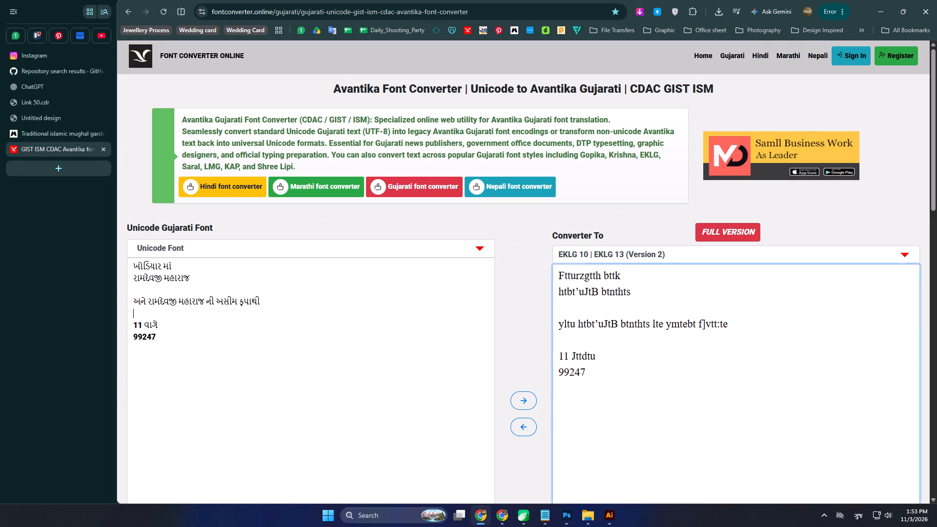
pyautogui.click(331, 314)
pyautogui.hotkey('alt', 'Tab')
pyautogui.scroll(-14, 312, 308)
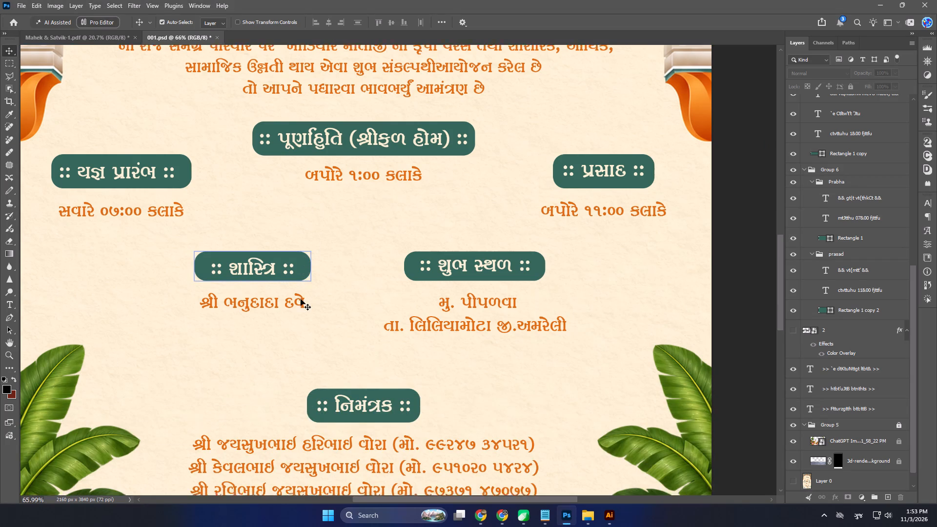
pyautogui.hotkey('ctrl', '0')
pyautogui.keyDown('alt'); pyautogui.scroll(6, 470, 274); pyautogui.keyUp('alt')
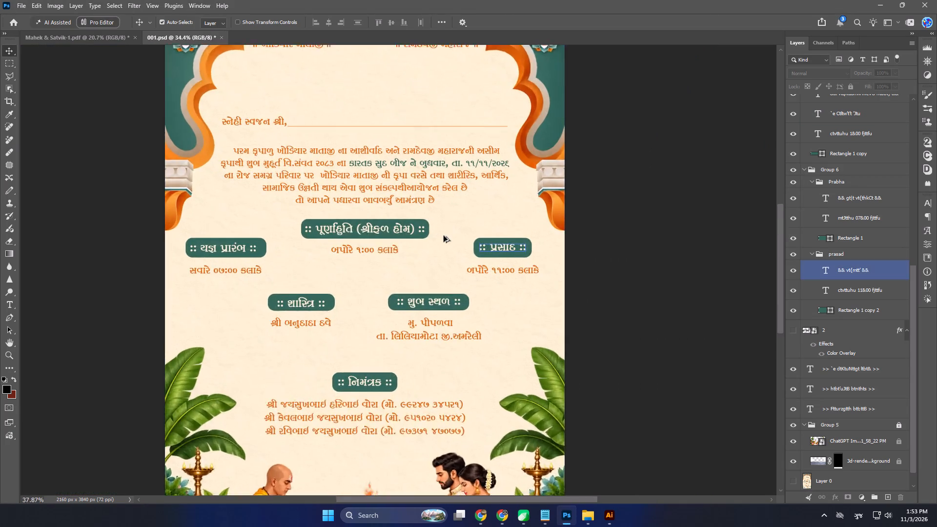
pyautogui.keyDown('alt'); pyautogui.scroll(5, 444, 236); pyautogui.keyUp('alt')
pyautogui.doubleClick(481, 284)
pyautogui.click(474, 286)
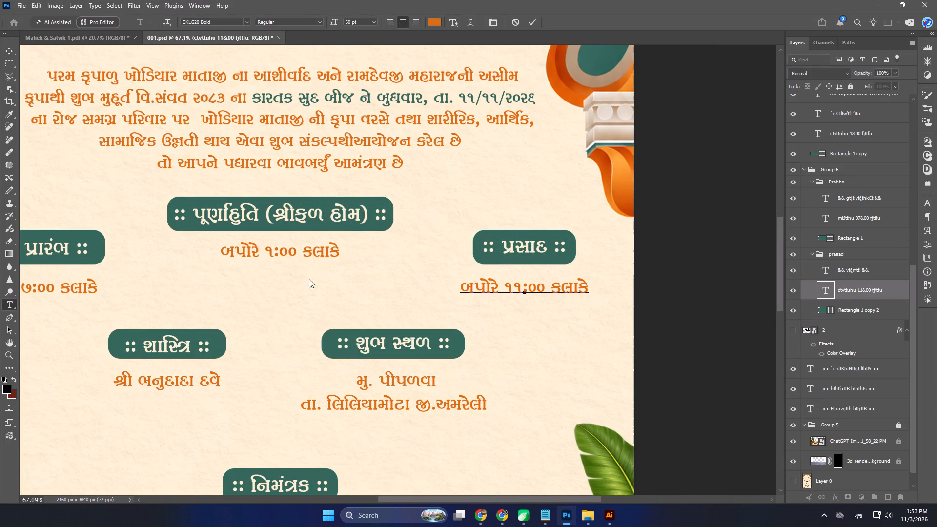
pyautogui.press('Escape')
# Copy the word સવારે from the time line under the યજ્ઞ પ્રારંભ heading, leaving that text as it is.
pyautogui.press('space')
pyautogui.press('space')
pyautogui.moveTo(143, 302); pyautogui.dragTo(455, 304)
pyautogui.doubleClick(299, 290)
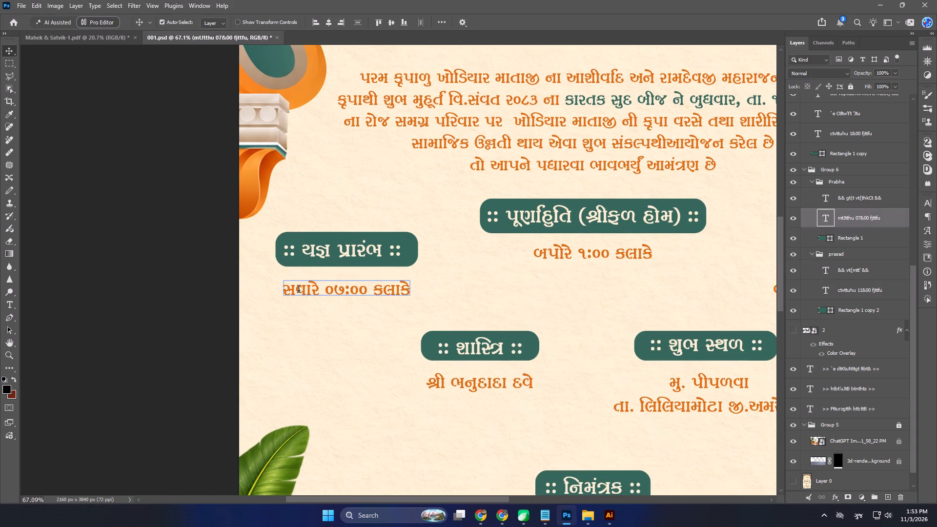
pyautogui.click(310, 289)
pyautogui.moveTo(319, 291); pyautogui.dragTo(240, 288)
pyautogui.hotkey('ctrl', 'c')
pyautogui.press('Escape')
# Replace બપોરે with the copied સવારે in the time line under the પ્રસાદ heading and commit the edit.
pyautogui.press('space')
pyautogui.press('space')
pyautogui.press('space')
pyautogui.press('space')
pyautogui.press('space')
pyautogui.press('space')
pyautogui.press('space')
pyautogui.press('space')
pyautogui.press('space')
pyautogui.press('space')
pyautogui.press('space')
pyautogui.press('space')
pyautogui.press('space')
pyautogui.press('space')
pyautogui.press('space')
pyautogui.press('space')
pyautogui.press('space')
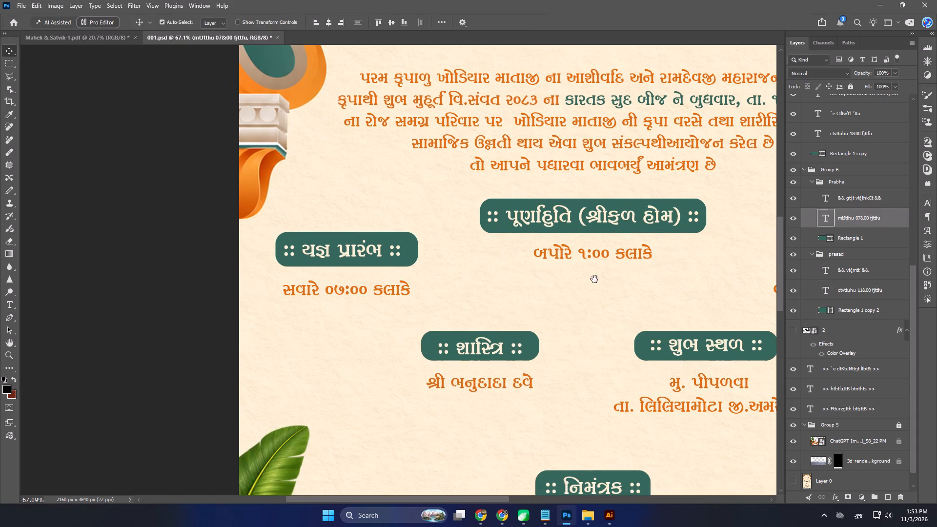
pyautogui.moveTo(595, 274); pyautogui.dragTo(396, 279)
pyautogui.moveTo(487, 283); pyautogui.dragTo(498, 283)
pyautogui.doubleClick(371, 297)
pyautogui.click(381, 297)
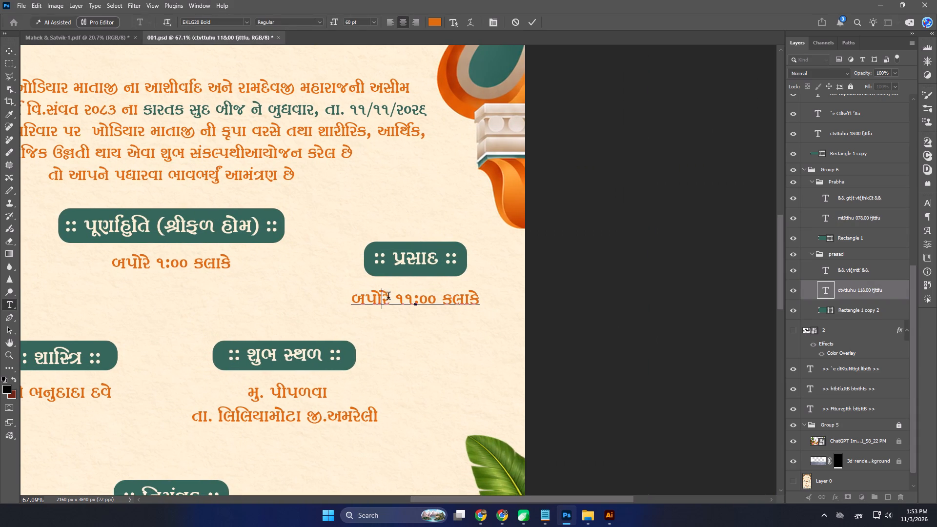
pyautogui.moveTo(388, 297); pyautogui.dragTo(309, 292)
pyautogui.hotkey('ctrl', 'v')
pyautogui.press('Return')
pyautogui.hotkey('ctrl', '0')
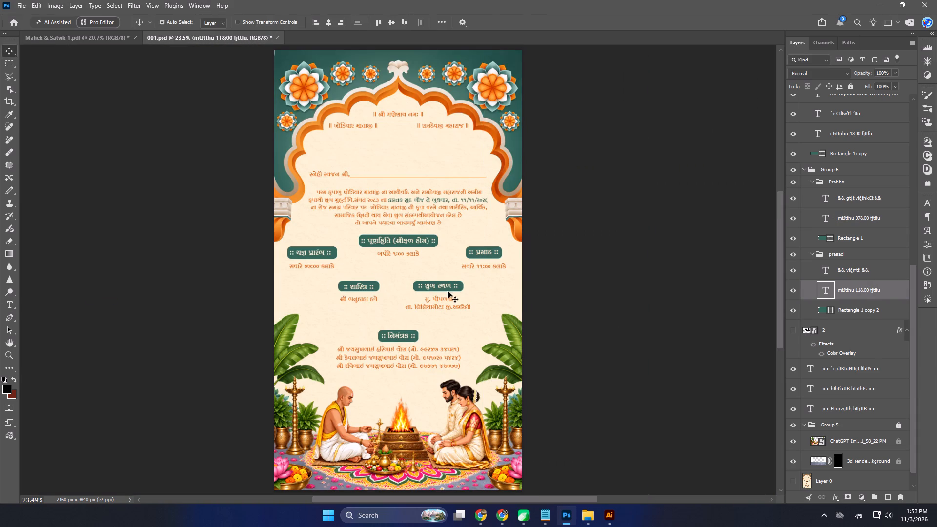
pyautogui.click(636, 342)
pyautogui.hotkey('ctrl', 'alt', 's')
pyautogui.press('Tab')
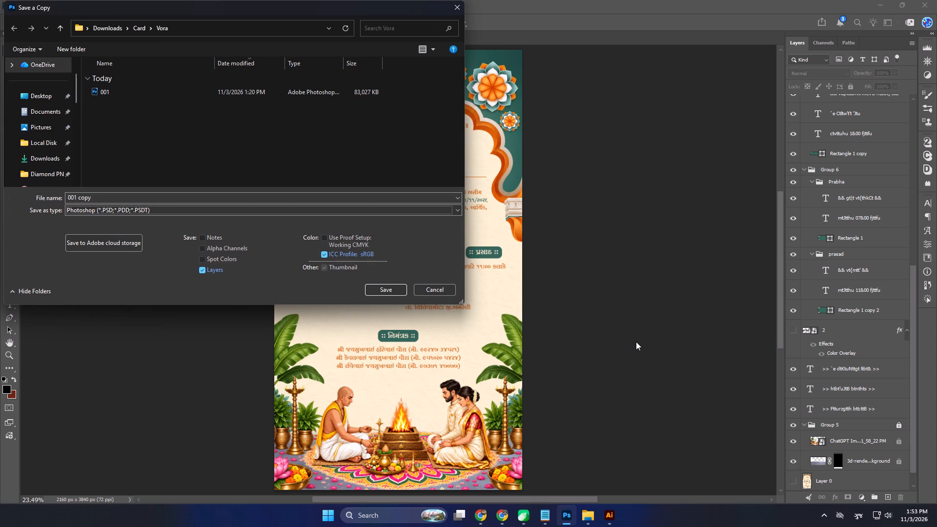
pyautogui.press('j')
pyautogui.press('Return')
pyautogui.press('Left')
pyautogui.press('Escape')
# Switch the keyboard input to English and save a JPEG copy of the invitation as 001 copy in the Vora folder.
pyautogui.press('super+space')
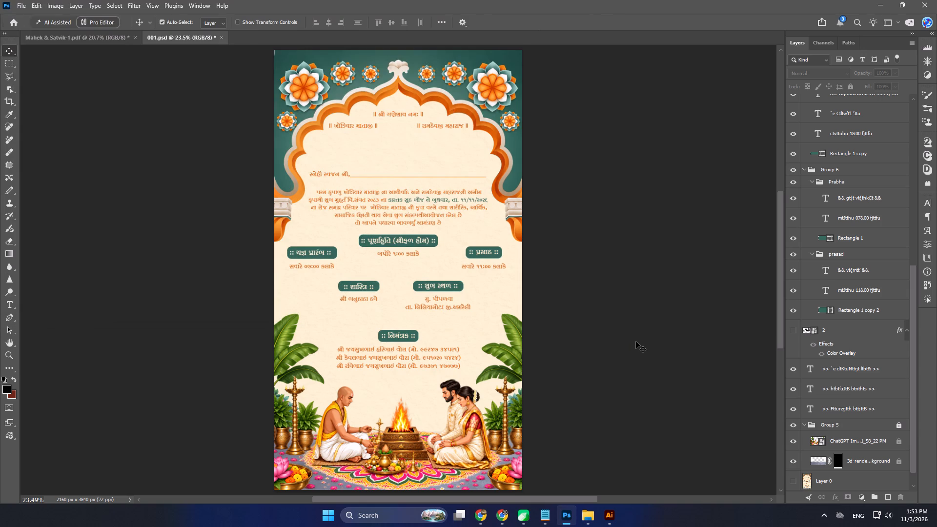
pyautogui.hotkey('ctrl', 'alt', 's')
pyautogui.press('Tab')
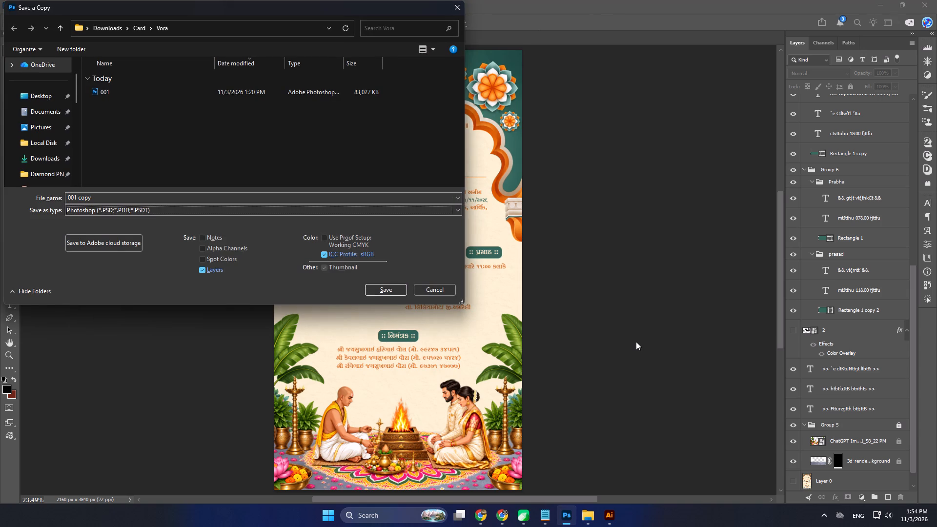
pyautogui.press('j')
pyautogui.press('Return')
pyautogui.press('Left')
pyautogui.press('Return')
pyautogui.press('Return')
pyautogui.press('Return')
# Save the changes to 001.psd and close the document.
pyautogui.hotkey('ctrl', 's')
pyautogui.hotkey('ctrl', 'w')
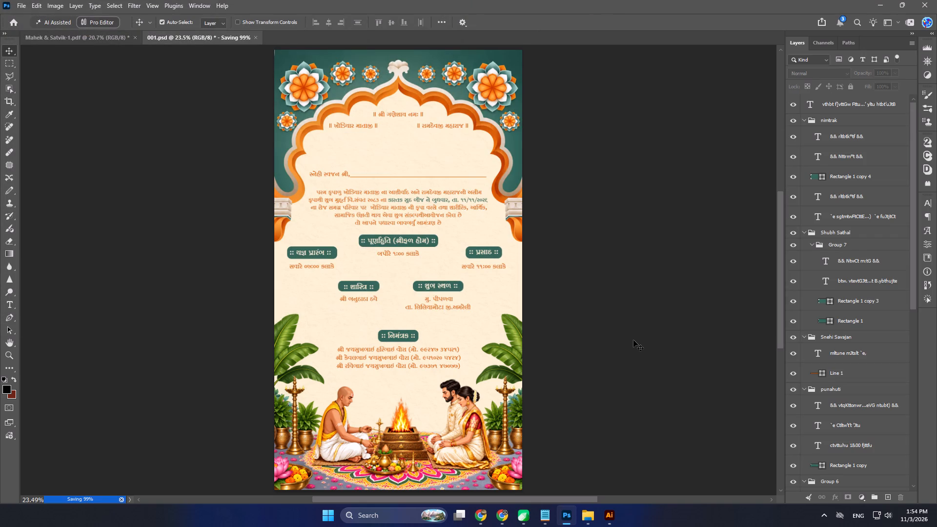
pyautogui.click(71, 38)
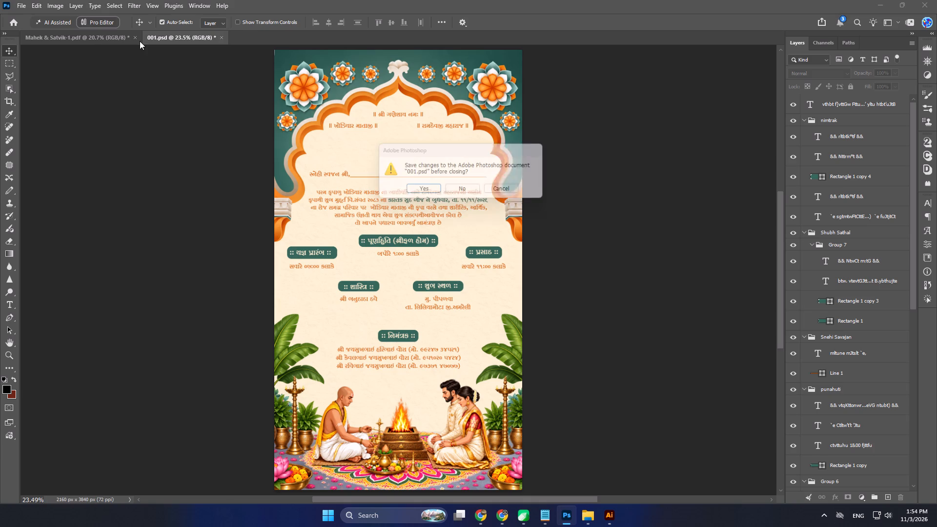
pyautogui.click(416, 190)
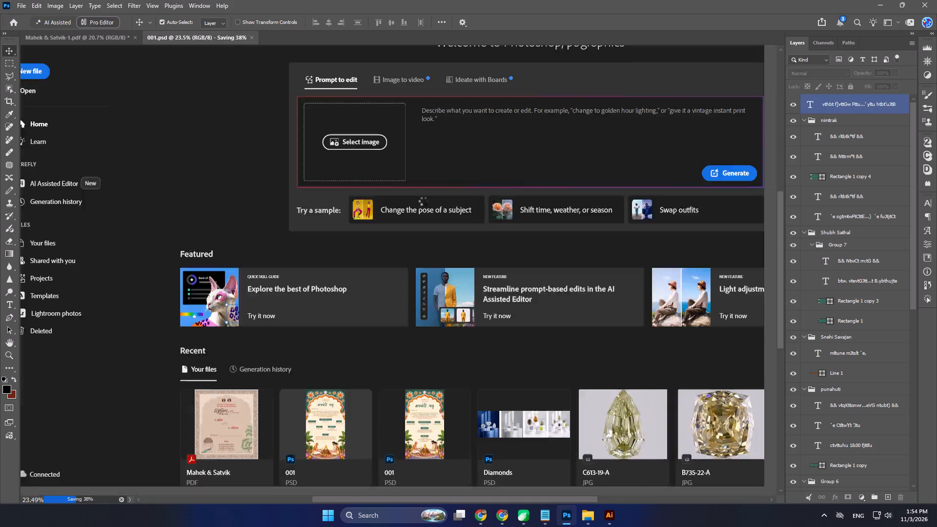
# Switch to CorelDRAW and delete the old invitation bitmap from the page in 001 copy.cdr.
pyautogui.click(527, 519)
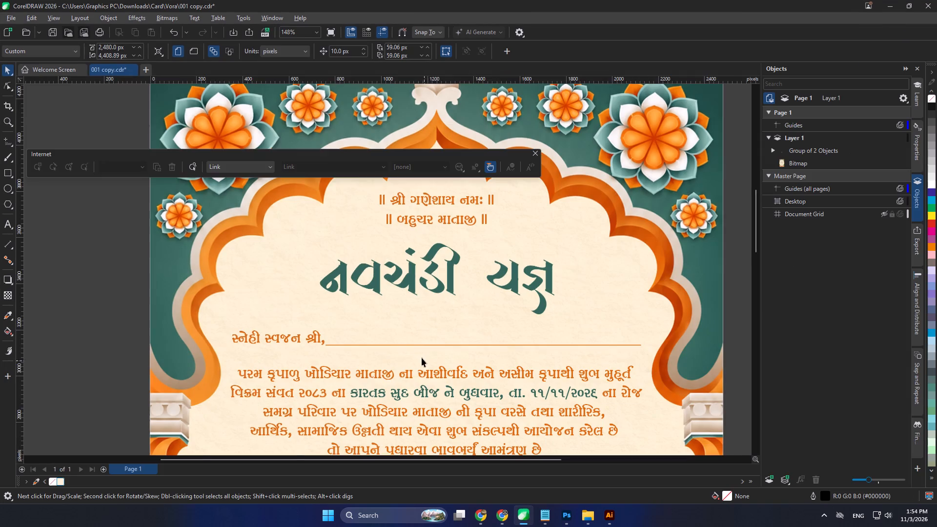
pyautogui.scroll(-18, 418, 354)
pyautogui.click(443, 308)
pyautogui.press('Delete')
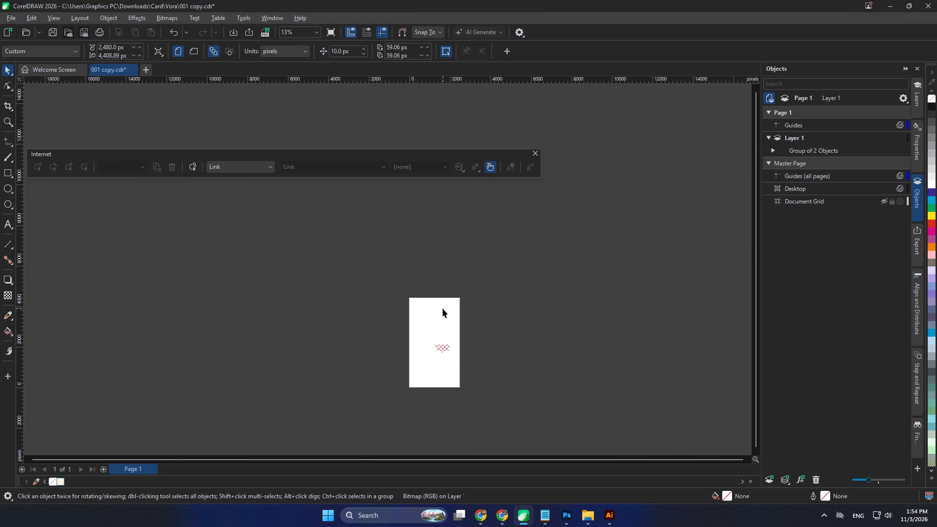
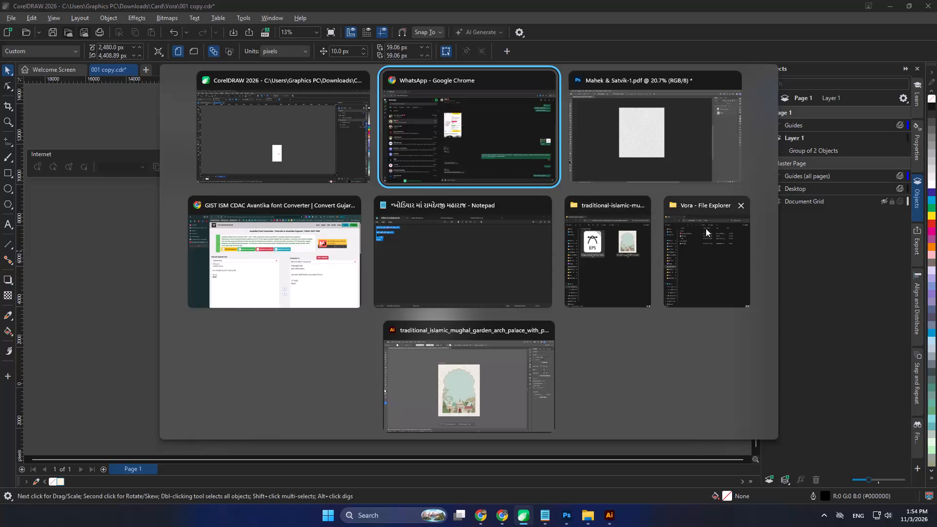
# Import the 001 copy JPG from the Vora folder onto the page in 001 copy.cdr.
pyautogui.keyDown('alt'); pyautogui.click(704, 263); pyautogui.keyUp('alt')
pyautogui.click(366, 239)
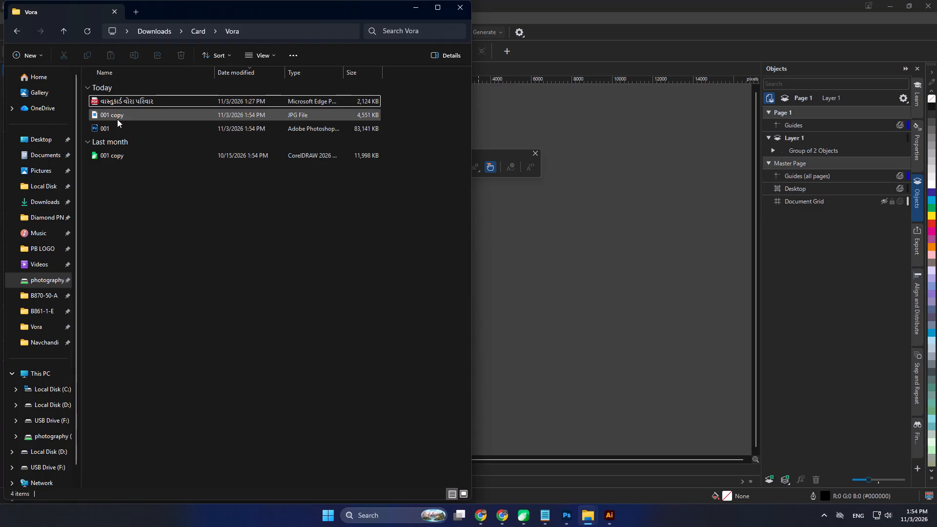
pyautogui.click(117, 117)
pyautogui.moveTo(120, 116); pyautogui.dragTo(311, 246)
pyautogui.hotkey('alt', 'Tab')
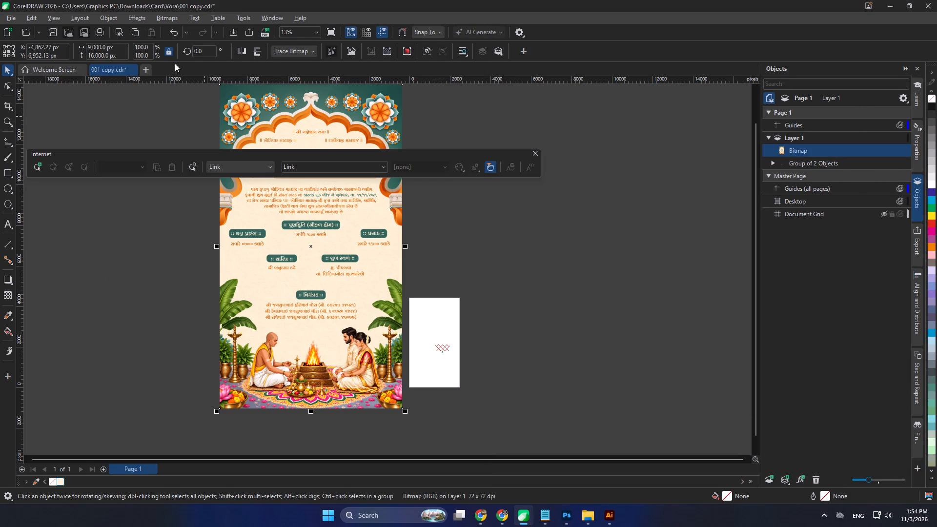
pyautogui.click(96, 196)
pyautogui.click(289, 116)
# Set the imported invitation bitmap's width to 2480 px with proportions locked and centre it on the page.
pyautogui.moveTo(119, 49); pyautogui.dragTo(0, 50)
pyautogui.write('2480')
pyautogui.press('Return')
pyautogui.press('p')
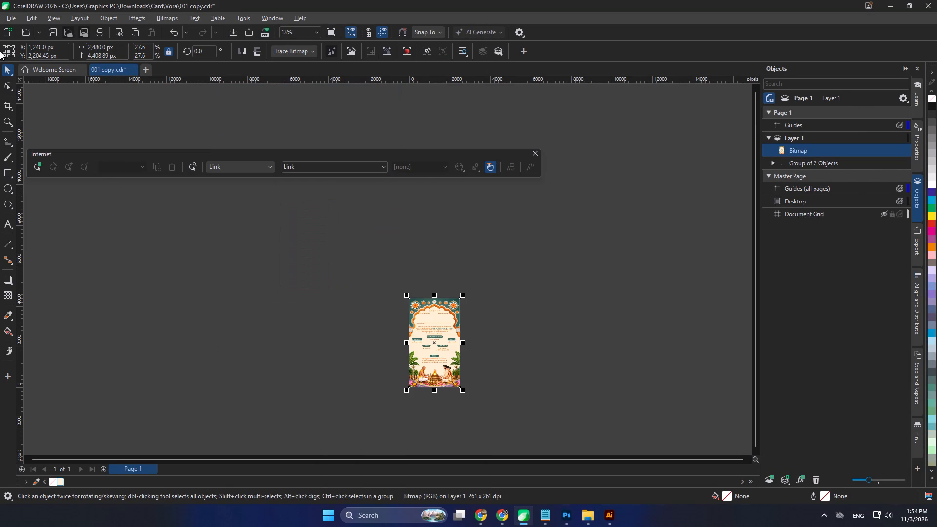
# Send the invitation bitmap to the back, behind the group of 2 objects, and deselect it.
pyautogui.hotkey('shift', 'pagedown')
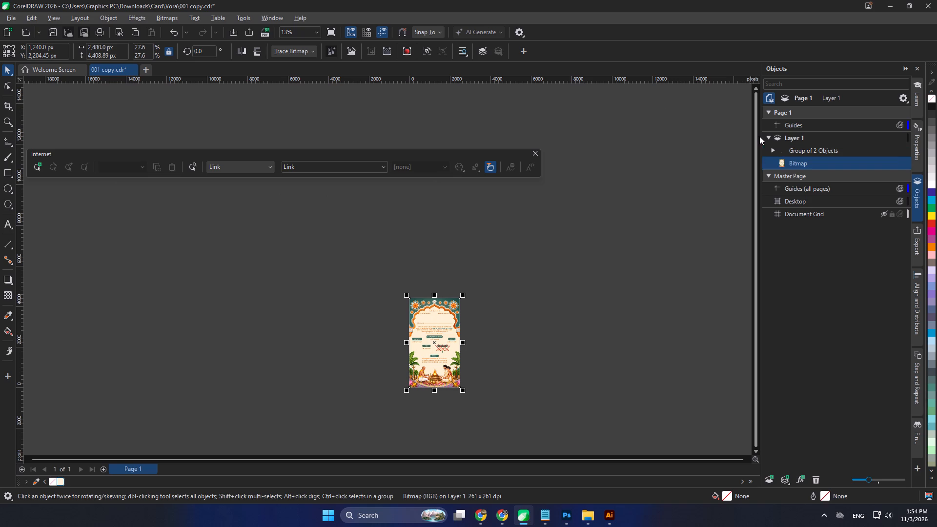
pyautogui.click(536, 291)
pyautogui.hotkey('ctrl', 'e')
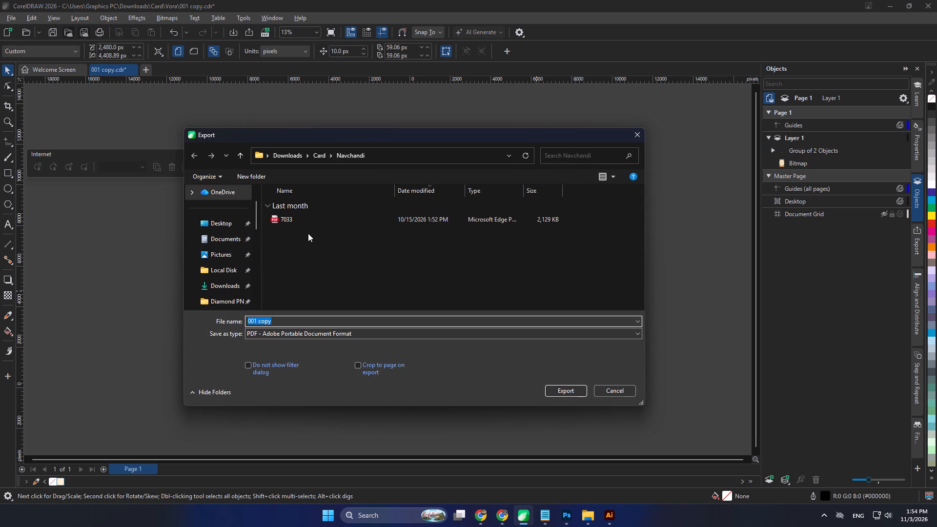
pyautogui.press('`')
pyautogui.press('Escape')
pyautogui.scroll(5, 444, 300)
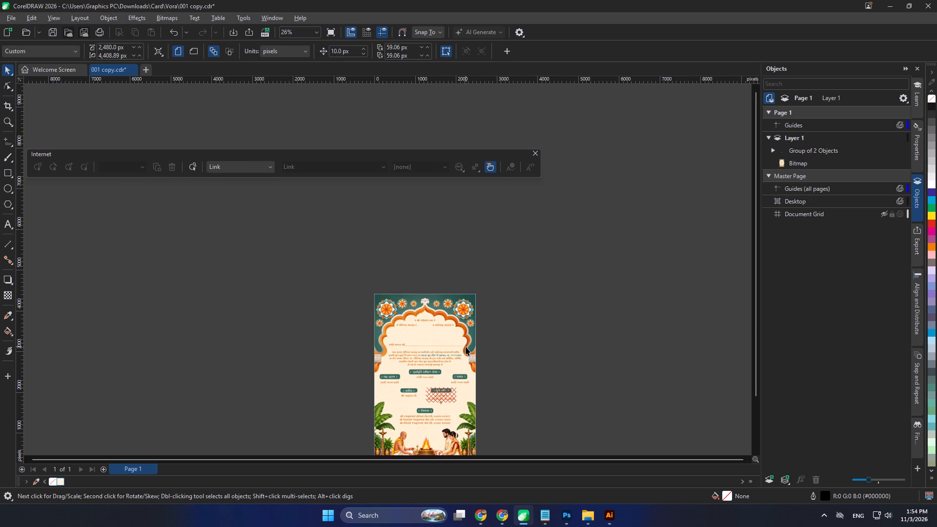
pyautogui.hotkey('ctrl', 'e')
pyautogui.click(321, 158)
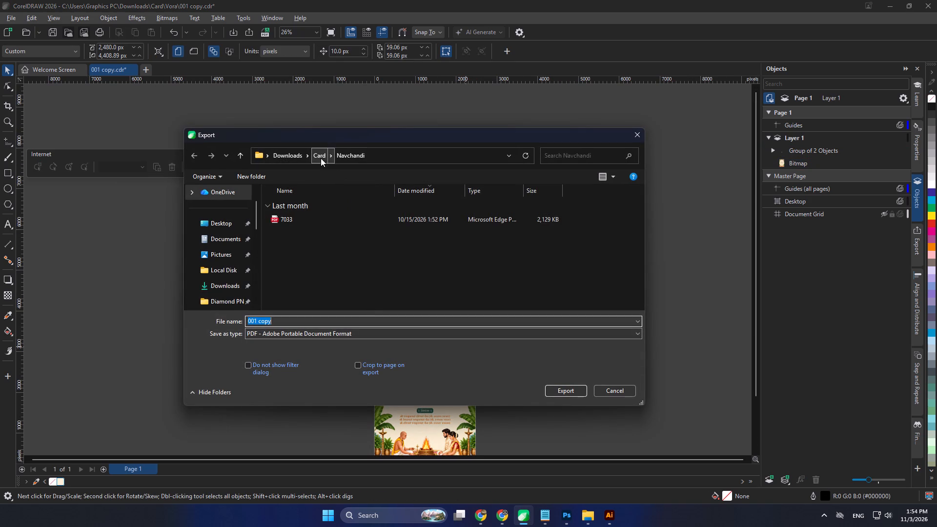
pyautogui.doubleClick(296, 219)
pyautogui.click(300, 218)
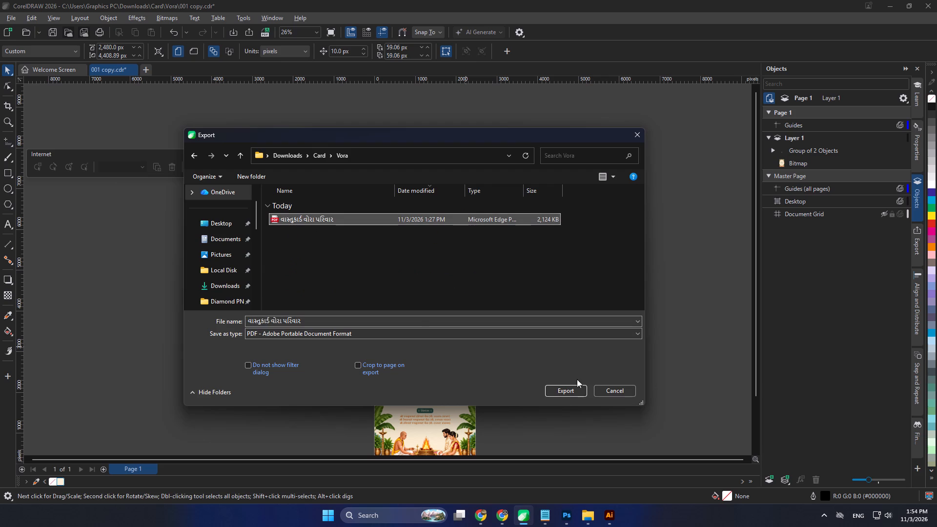
pyautogui.click(567, 389)
pyautogui.click(518, 283)
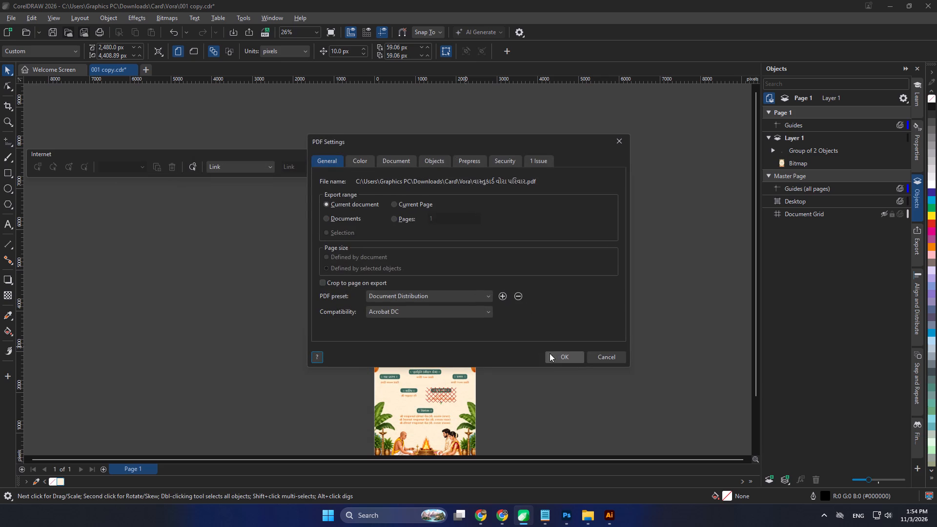
pyautogui.click(557, 355)
# Check the invitation's heading area, reopen 001.psd in Photoshop and show the hidden નવચંડી યજ્ઞ title layer 2.
pyautogui.scroll(11, 448, 341)
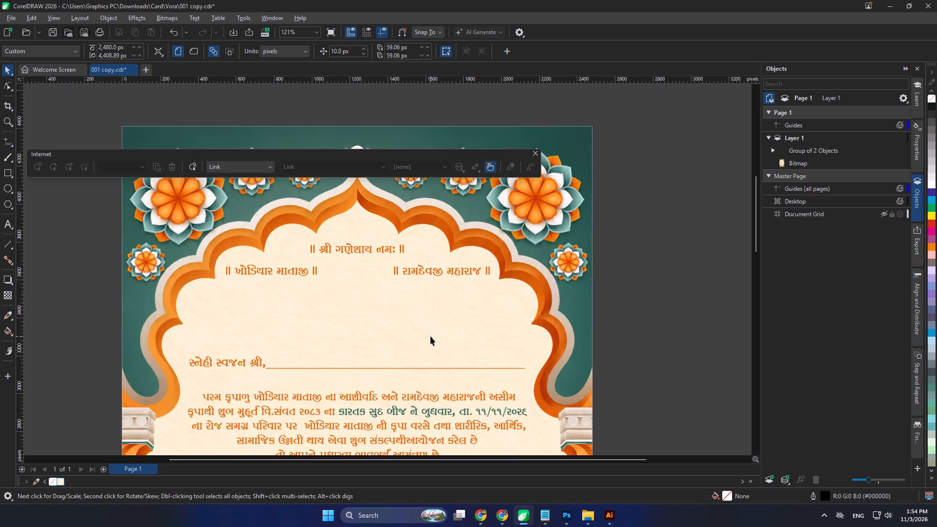
pyautogui.scroll(-6, 423, 335)
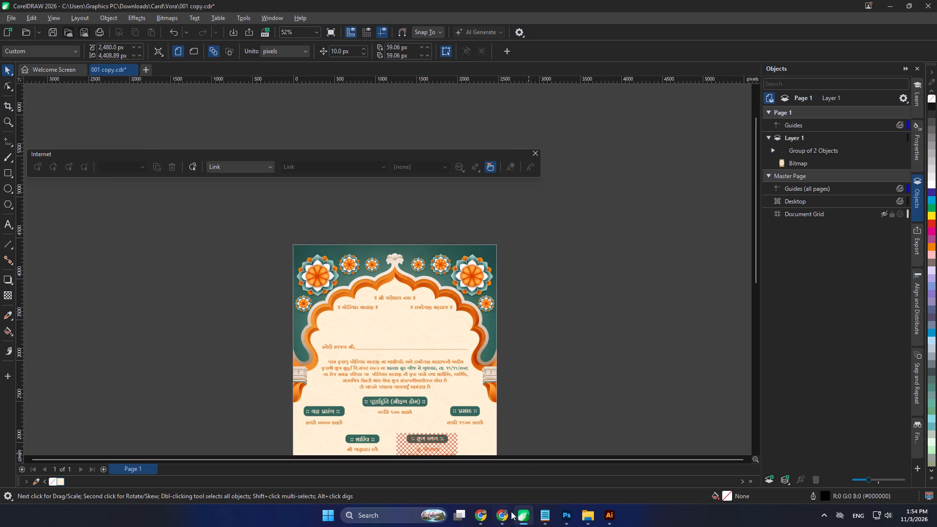
pyautogui.click(567, 517)
pyautogui.click(18, 23)
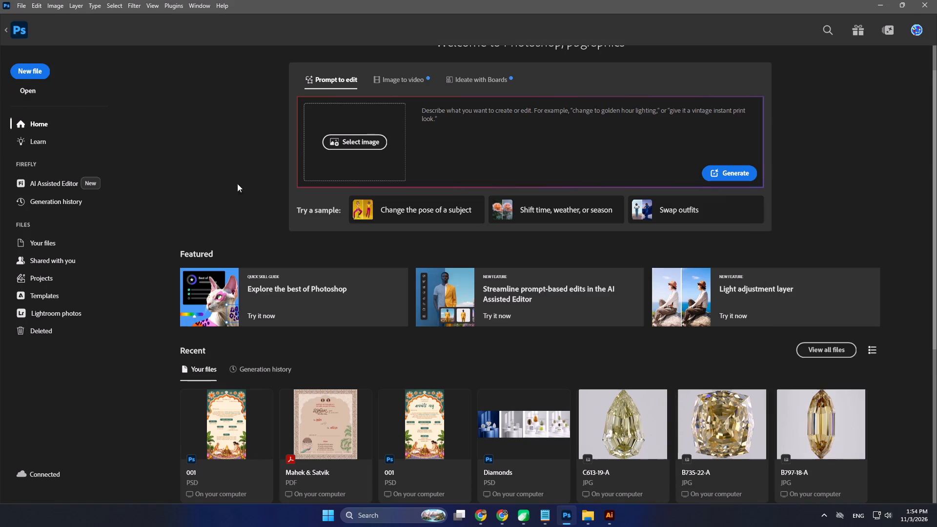
pyautogui.click(252, 423)
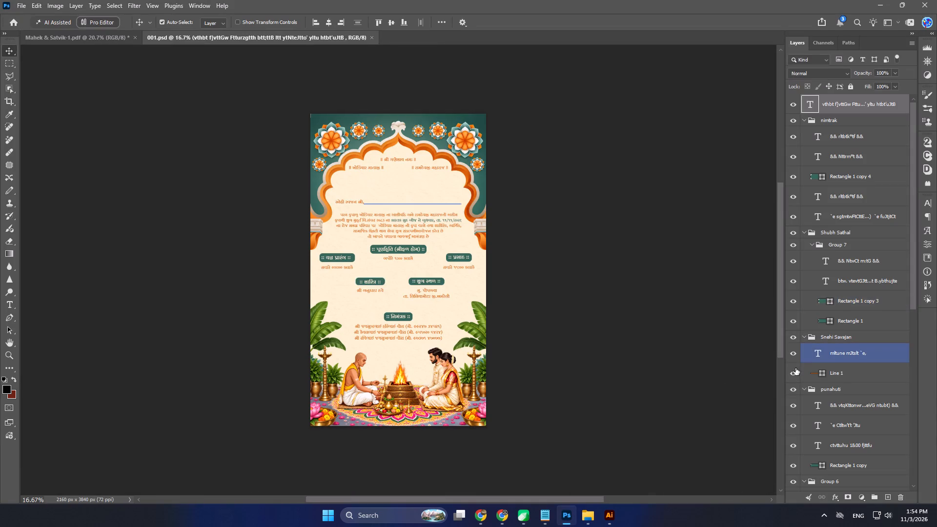
pyautogui.scroll(-18, 802, 291)
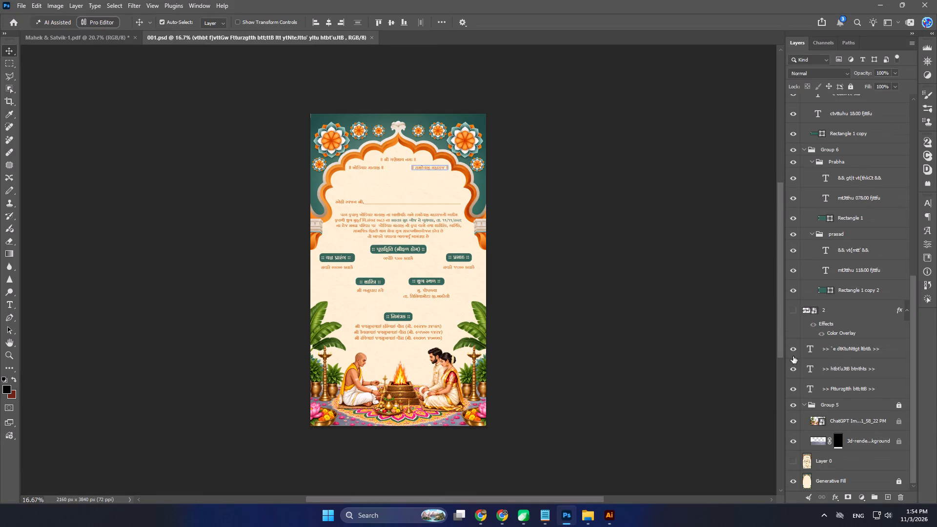
pyautogui.click(794, 311)
pyautogui.click(678, 363)
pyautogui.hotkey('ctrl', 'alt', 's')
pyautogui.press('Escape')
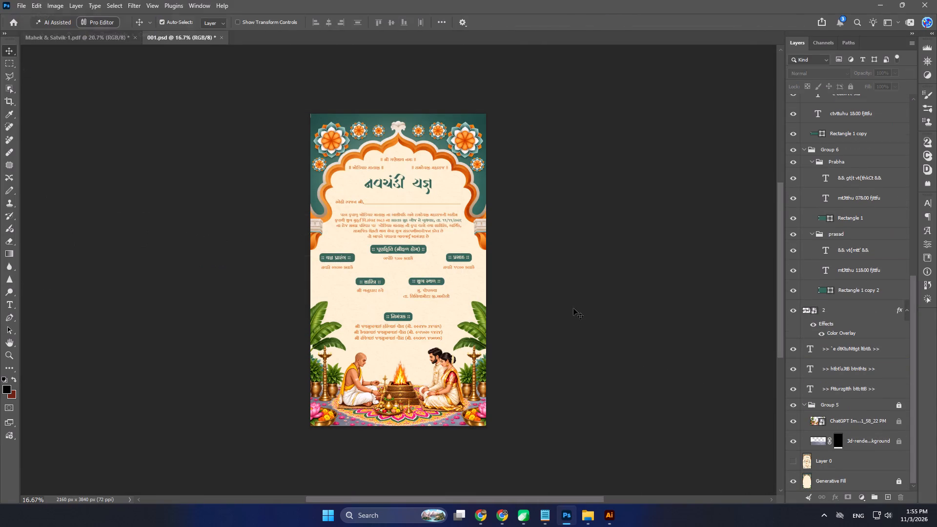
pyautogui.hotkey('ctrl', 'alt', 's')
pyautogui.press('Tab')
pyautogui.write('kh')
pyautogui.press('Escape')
# Save a JPEG copy of the invitation as 001 copy in the Vora folder at quality 12, replacing the existing file.
pyautogui.hotkey('ctrl', 'alt', 's')
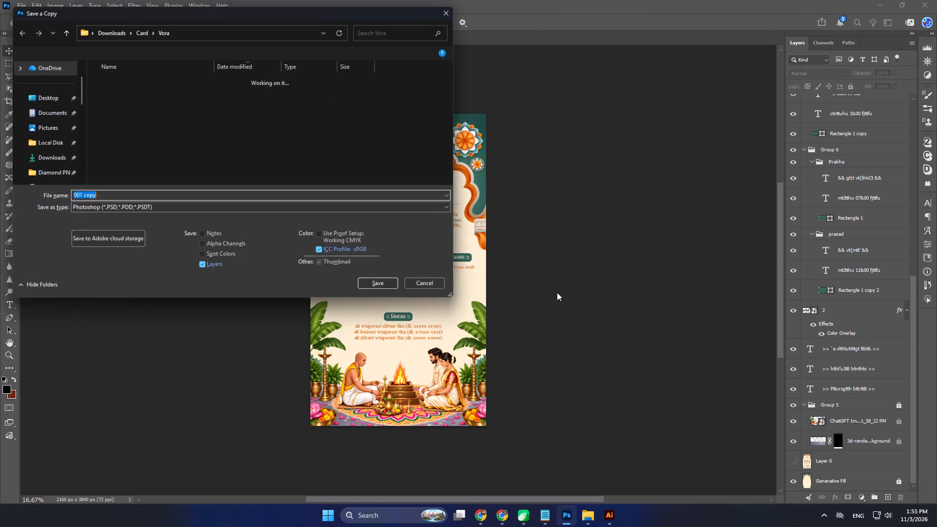
pyautogui.press('Tab')
pyautogui.press('j')
pyautogui.press('Return')
pyautogui.press('Left')
pyautogui.press('Return')
pyautogui.press('Return')
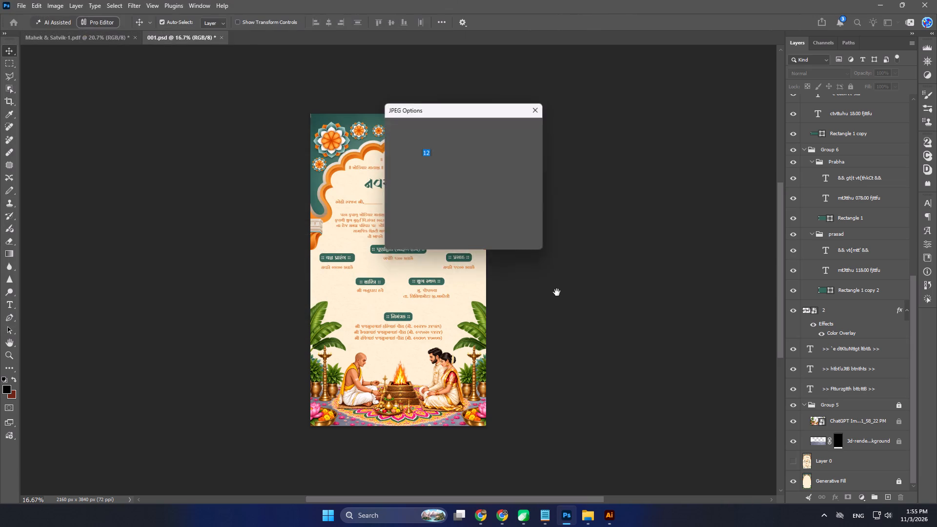
# Save the changes to 001.psd and close the document.
pyautogui.hotkey('ctrl', 's')
pyautogui.hotkey('ctrl', 'w')
# Switch to CorelDRAW and delete the invitation bitmap without the title from the page.
pyautogui.hotkey('alt', 'Tab')
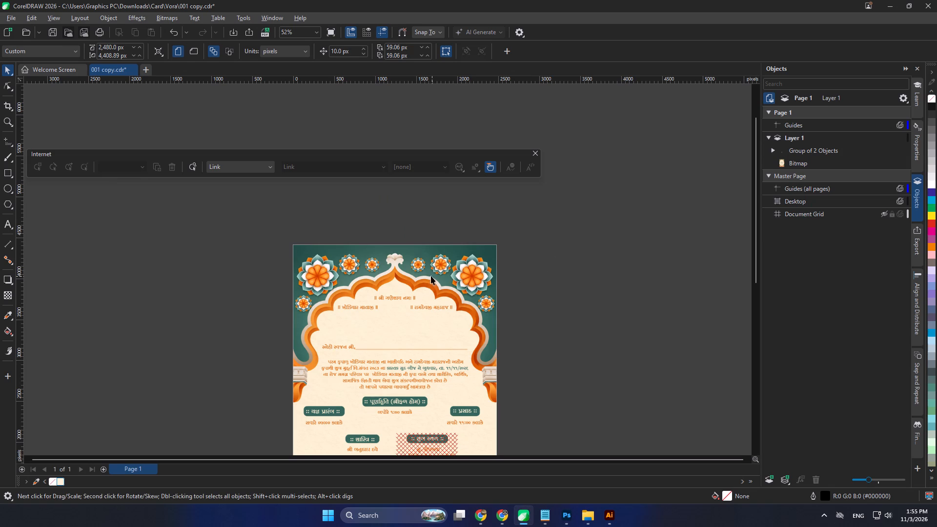
pyautogui.click(432, 275)
pyautogui.press('Delete')
# Import the updated 001 copy JPG from the Vora folder onto the CorelDRAW page.
pyautogui.hotkey('alt', 'Tab')
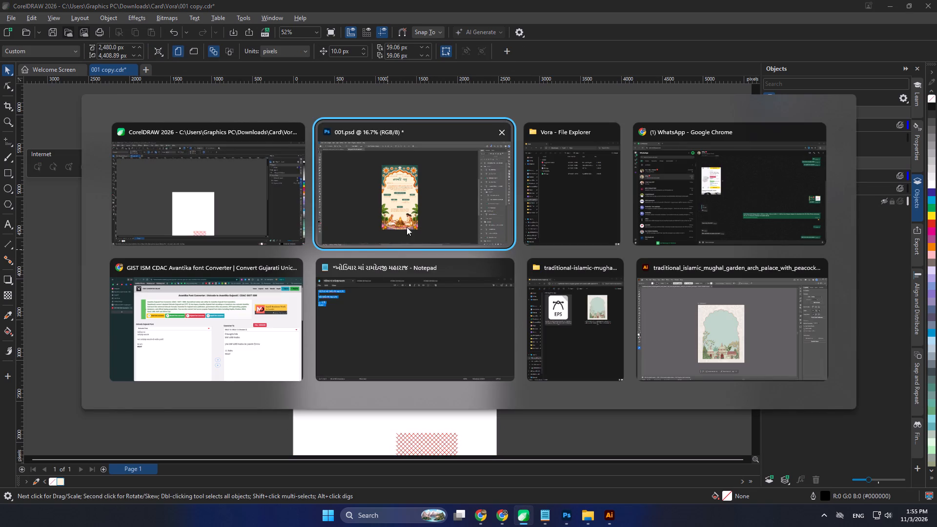
pyautogui.keyDown('alt'); pyautogui.click(548, 196); pyautogui.keyUp('alt')
pyautogui.click(124, 127)
pyautogui.moveTo(134, 125); pyautogui.dragTo(540, 289)
pyautogui.hotkey('alt', 'Tab')
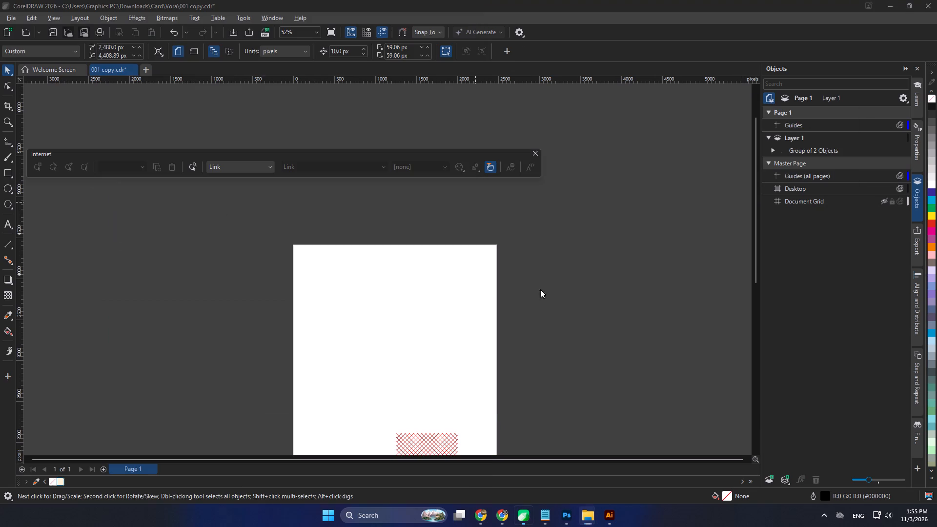
pyautogui.moveTo(540, 289); pyautogui.dragTo(510, 302)
# Set the new invitation bitmap's width to 2480 px with proportions locked and centre it on the page.
pyautogui.press('p')
pyautogui.moveTo(116, 48); pyautogui.dragTo(81, 46)
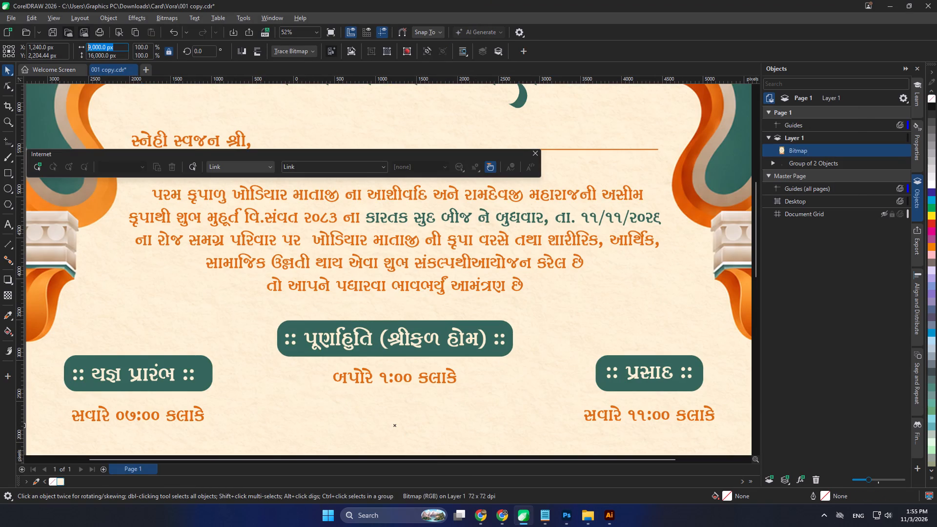
pyautogui.moveTo(81, 46); pyautogui.dragTo(26, 46)
pyautogui.write('2480')
pyautogui.press('Return')
pyautogui.press('p')
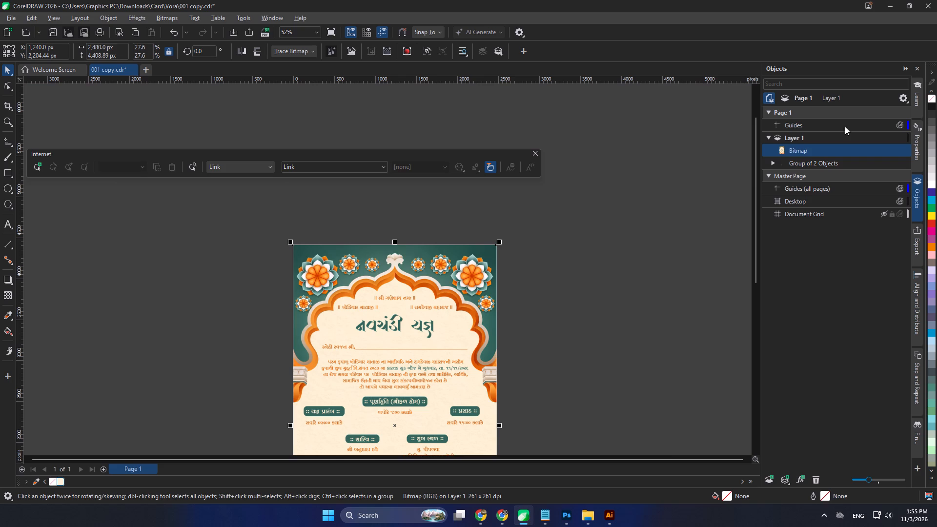
# Move the new bitmap below the group of 2 objects in Layer 1's stacking order and deselect it.
pyautogui.moveTo(813, 148); pyautogui.dragTo(813, 169)
pyautogui.click(597, 321)
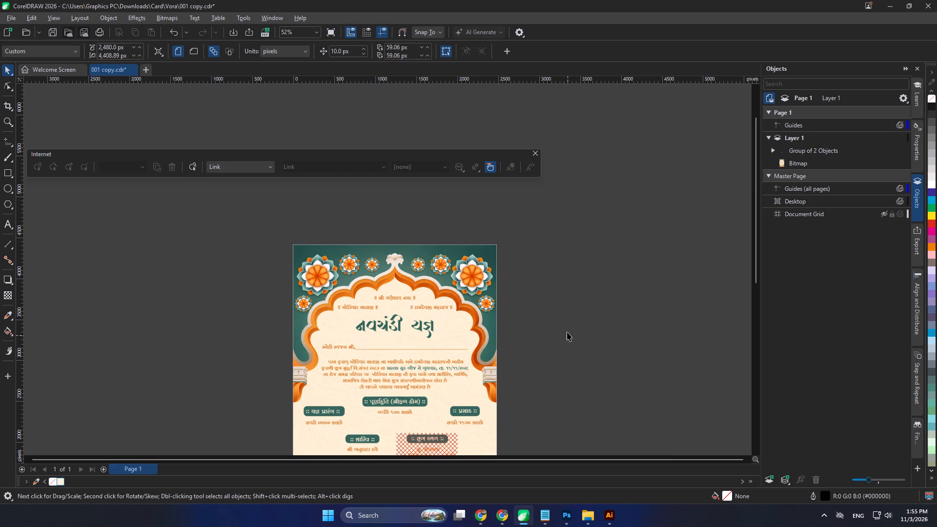
pyautogui.click(572, 369)
# With the Text tool activated in CorelDRAW, switch to the Avantika font converter in Chrome and clear its Unicode text.
pyautogui.click(6, 223)
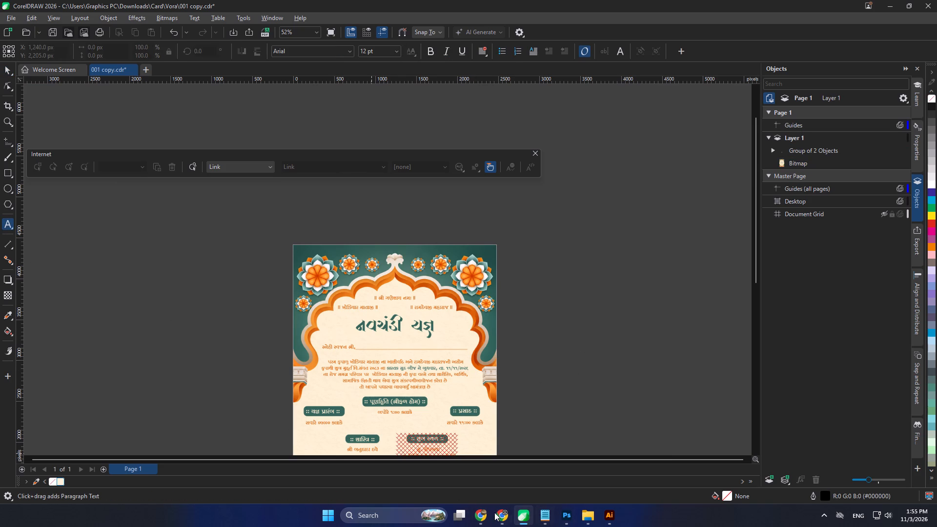
pyautogui.click(482, 515)
pyautogui.moveTo(244, 341); pyautogui.dragTo(49, 284)
pyautogui.hotkey('ctrl', 'a')
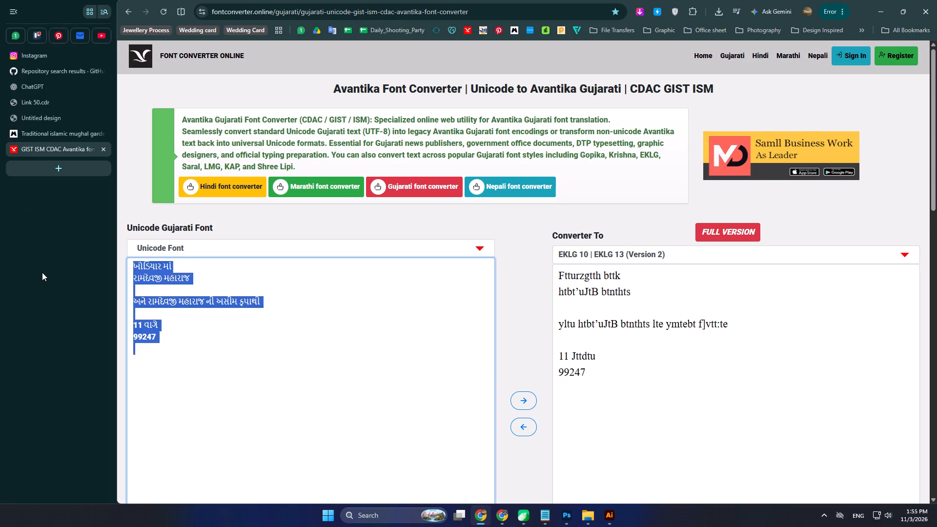
pyautogui.press('BackSpace')
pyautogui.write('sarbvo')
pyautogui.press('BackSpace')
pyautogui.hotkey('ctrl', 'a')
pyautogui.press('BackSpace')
# Switch the keyboard input to Gujarati and enter સર્વો and સજોડે on separate lines in the Unicode text.
pyautogui.press('super+space')
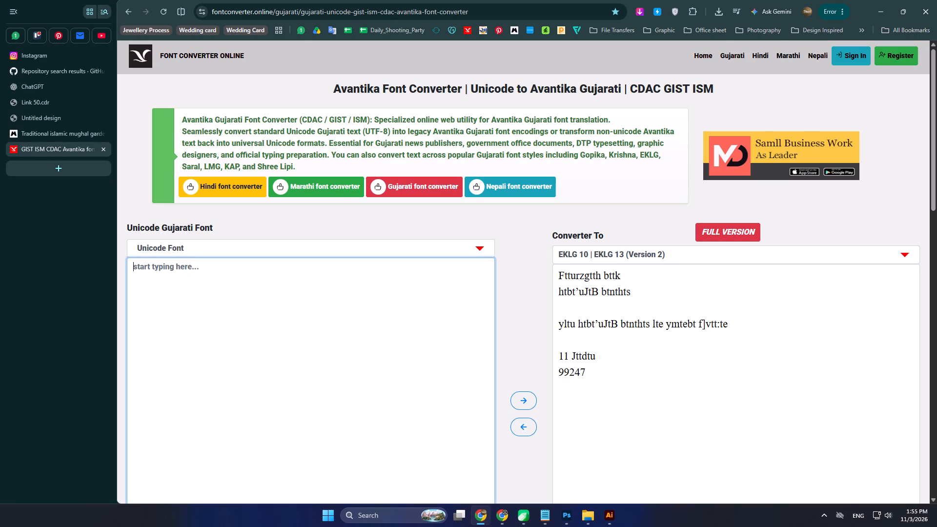
pyautogui.write('sarvo')
pyautogui.press('Return')
pyautogui.press('Return')
pyautogui.write('sajode')
pyautogui.press('Return')
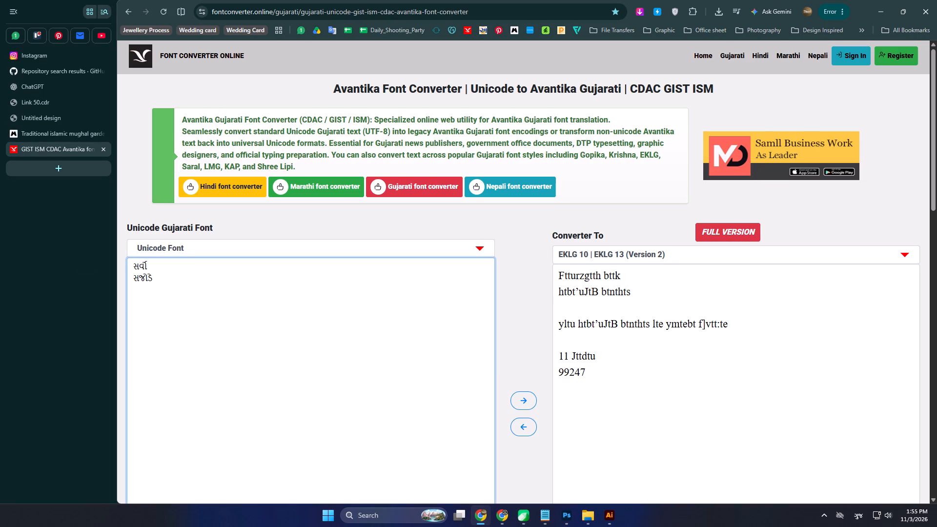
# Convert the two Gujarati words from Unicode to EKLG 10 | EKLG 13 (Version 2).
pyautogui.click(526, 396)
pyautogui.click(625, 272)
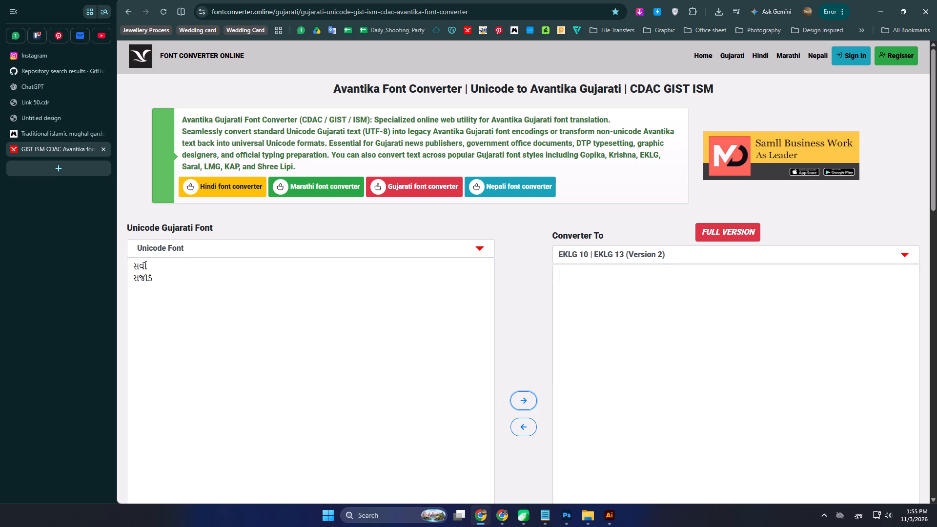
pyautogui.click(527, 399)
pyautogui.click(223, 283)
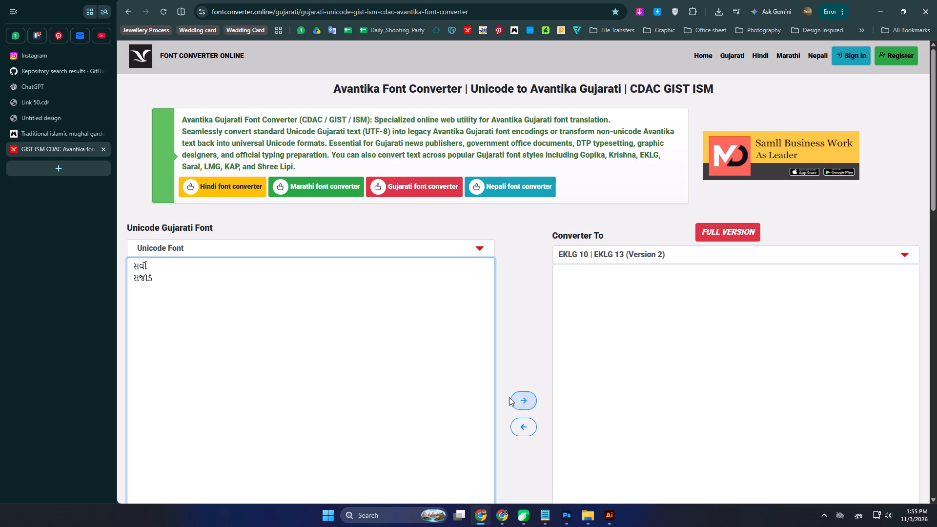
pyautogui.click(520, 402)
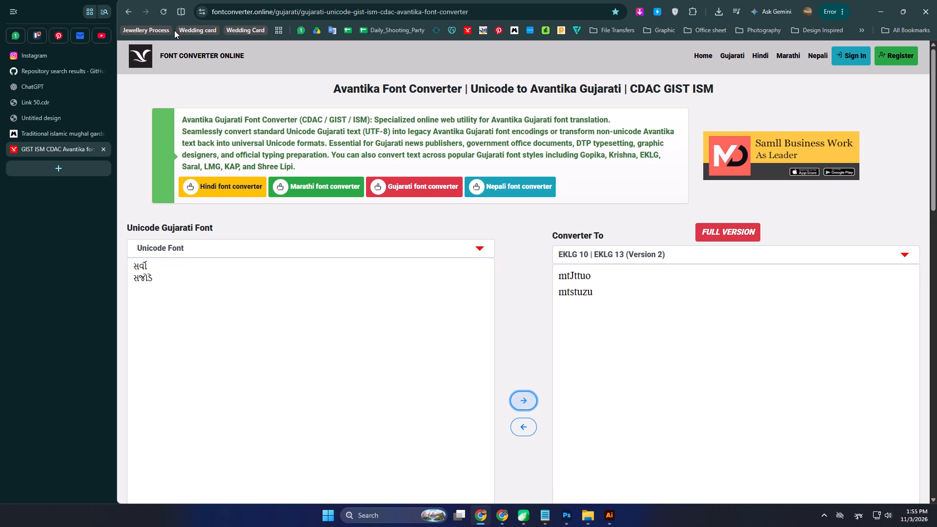
# Copy the two Unicode Gujarati words and reload the font converter page.
pyautogui.moveTo(191, 294); pyautogui.dragTo(71, 214)
pyautogui.hotkey('ctrl', 'c')
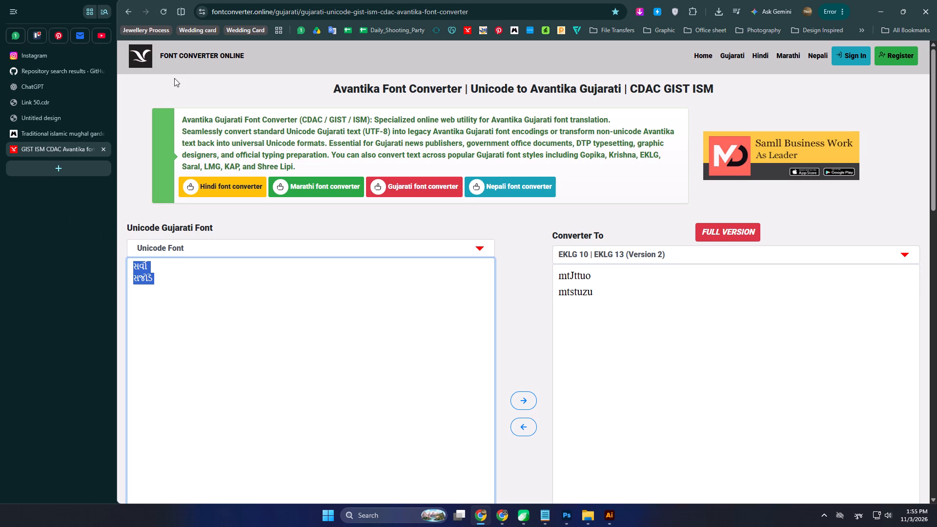
pyautogui.click(168, 12)
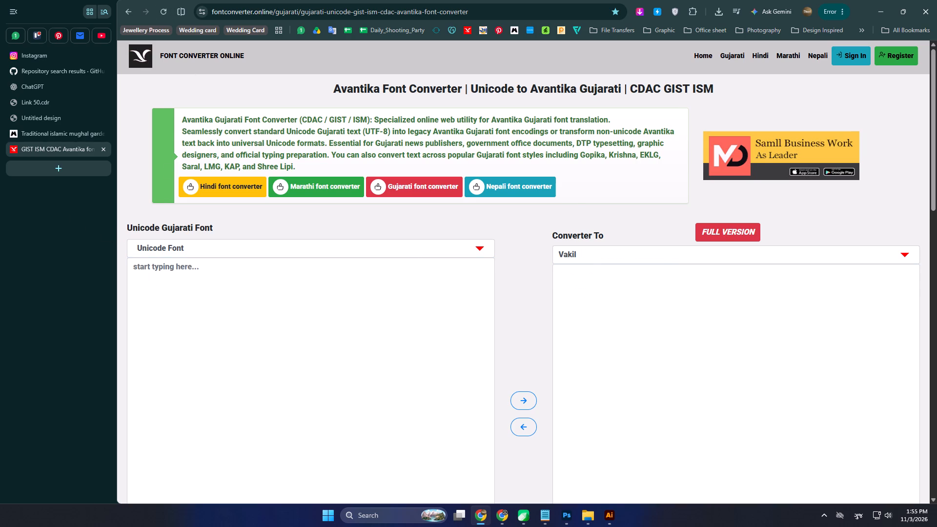
# Convert the two copied Gujarati words from Unicode to EKLG 10 | EKLG 13 (Version 2) and copy the converted first word, સર્વો.
pyautogui.click(588, 261)
pyautogui.write('ek')
pyautogui.press('Return')
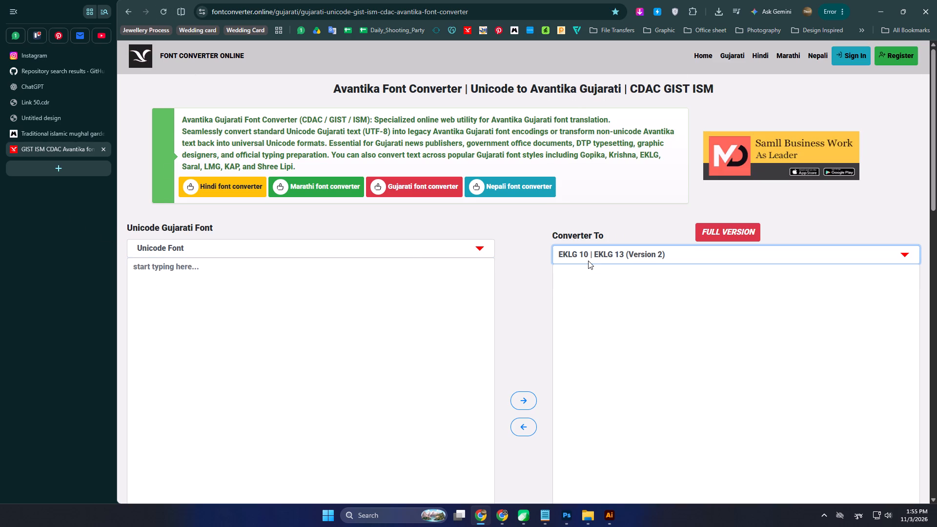
pyautogui.click(308, 373)
pyautogui.hotkey('ctrl', 'v')
pyautogui.click(521, 395)
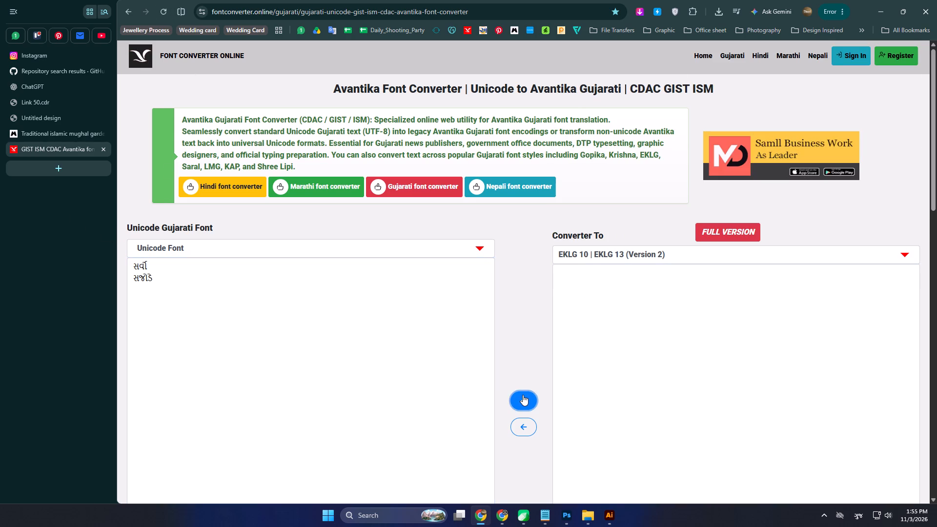
pyautogui.moveTo(624, 278); pyautogui.dragTo(489, 271)
pyautogui.hotkey('ctrl', 'c')
# Switch to CorelDRAW and paste the converted first word as new text between the નવચંડી યજ્ઞ heading and the recipient name line.
pyautogui.hotkey('alt', 'Tab')
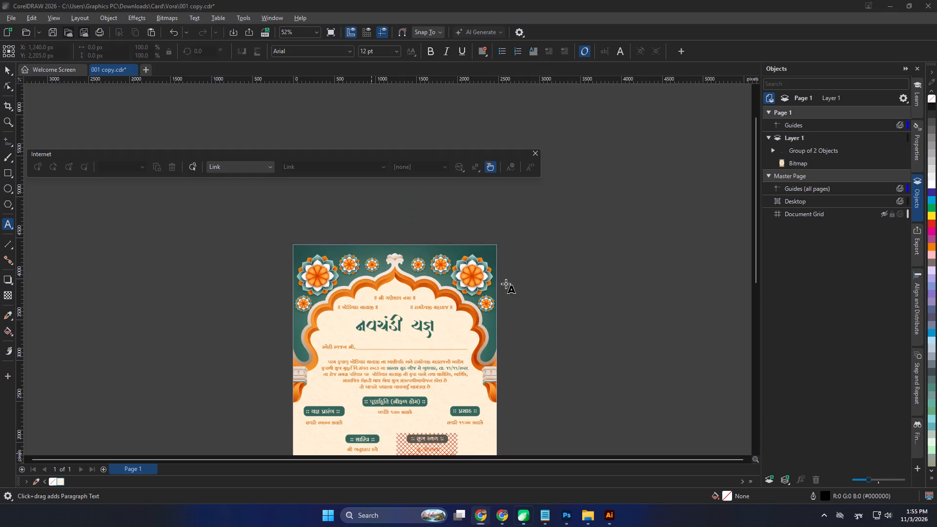
pyautogui.scroll(10, 378, 325)
pyautogui.click(368, 360)
pyautogui.hotkey('ctrl', 'v')
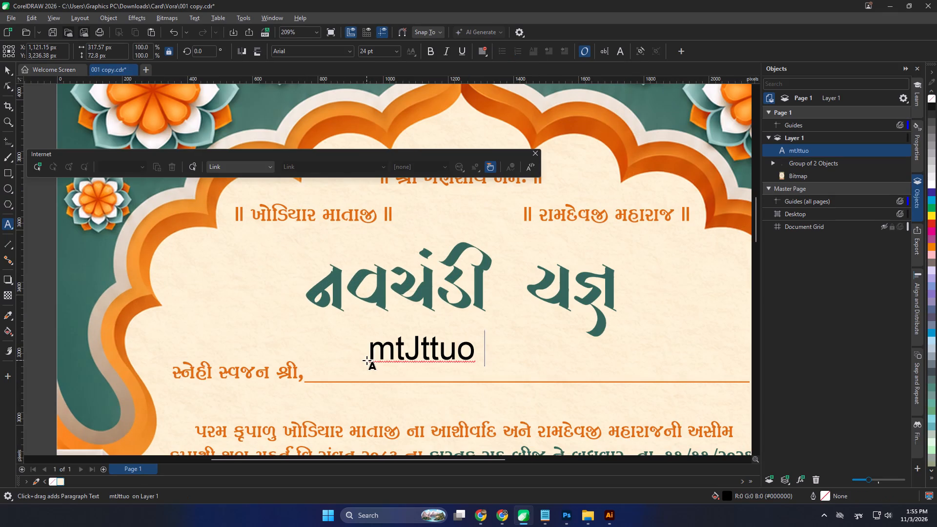
# Set the font of the whole pasted word to EKLG-32.
pyautogui.hotkey('ctrl', 'a')
pyautogui.click(298, 53)
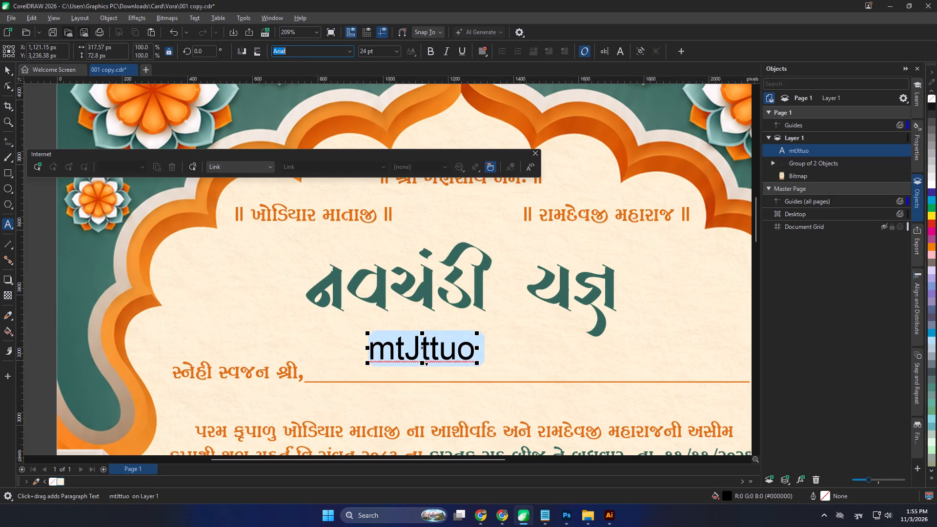
pyautogui.press('e')
pyautogui.click(300, 81)
pyautogui.press('k')
pyautogui.click(309, 79)
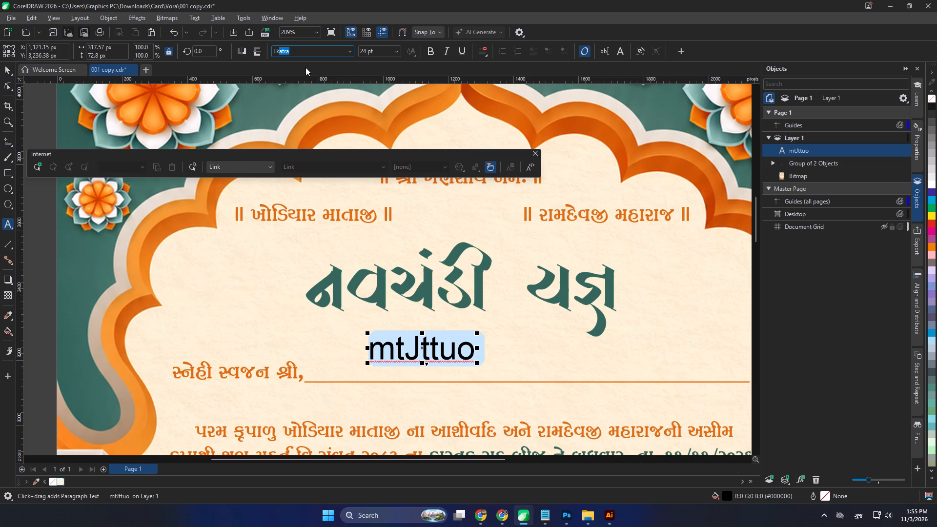
pyautogui.press('l')
pyautogui.click(313, 82)
pyautogui.press('Return')
pyautogui.click(7, 71)
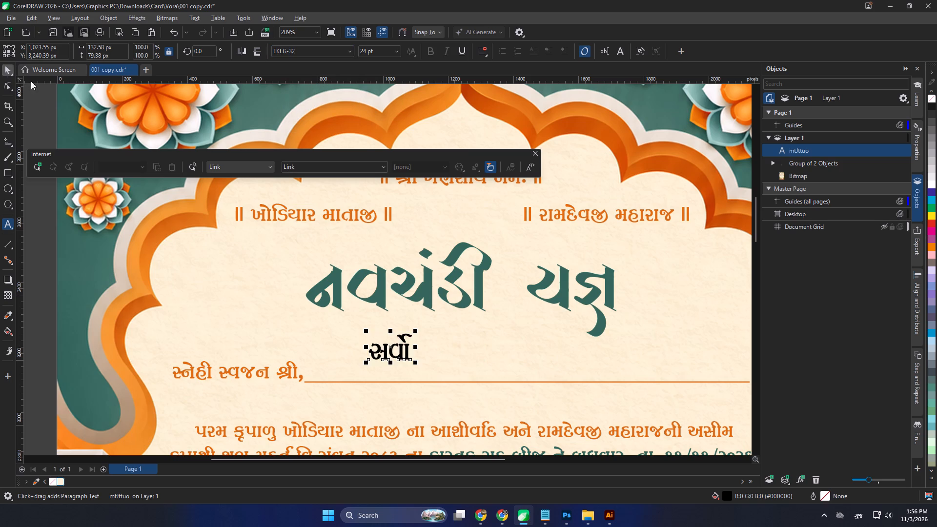
# Fill the સર્વો text with red (C:0 M:100 Y:100 K:0).
pyautogui.scroll(-6, 518, 343)
pyautogui.scroll(-4, 478, 362)
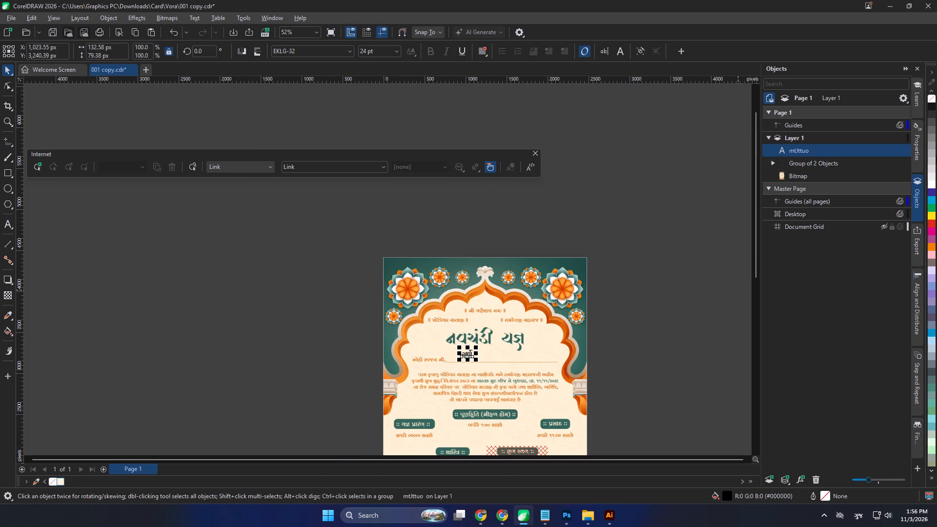
pyautogui.click(931, 225)
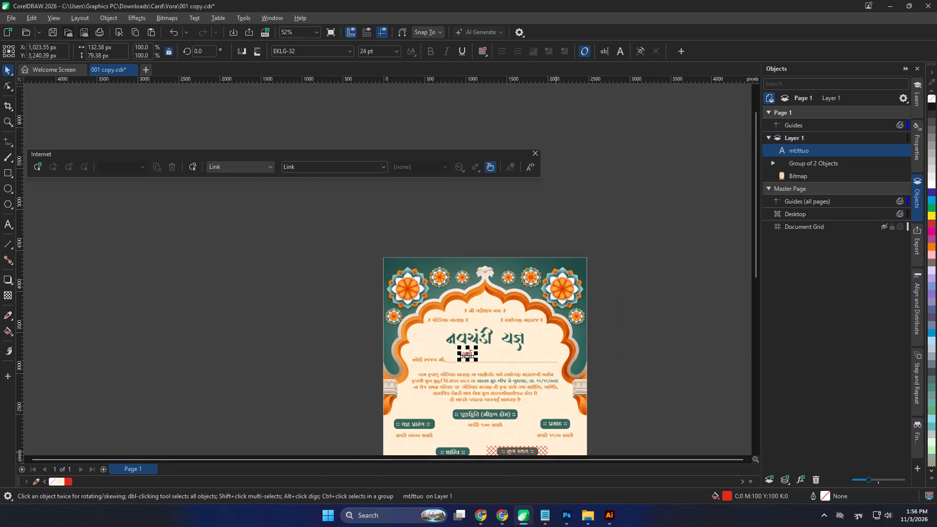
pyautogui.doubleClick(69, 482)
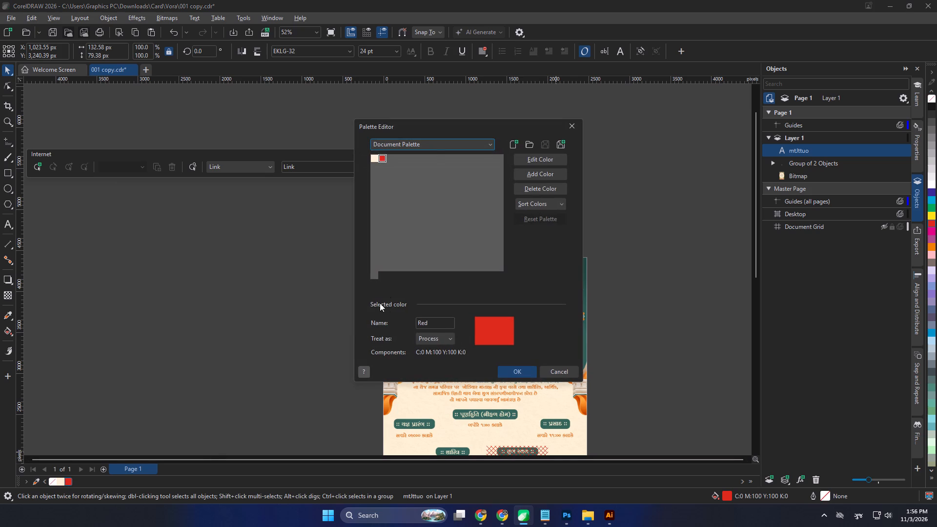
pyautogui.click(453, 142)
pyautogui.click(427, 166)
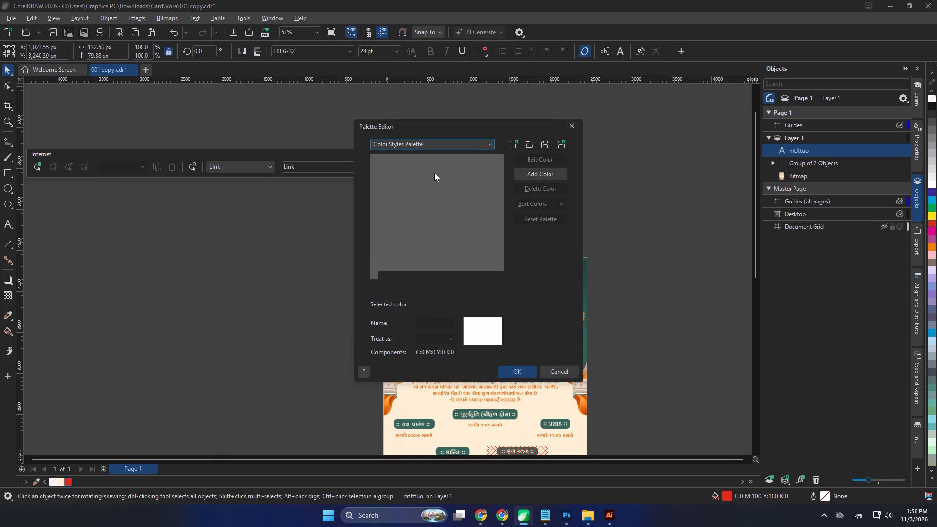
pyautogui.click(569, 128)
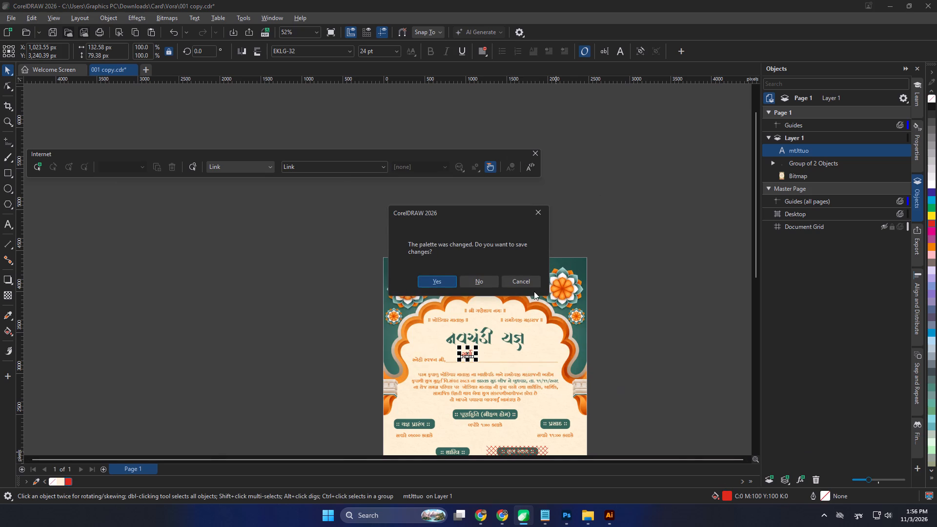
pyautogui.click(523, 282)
# Darken the uniform fill of the સર્વો text to C:3 M:95 Y:100 K:16.
pyautogui.doubleClick(724, 496)
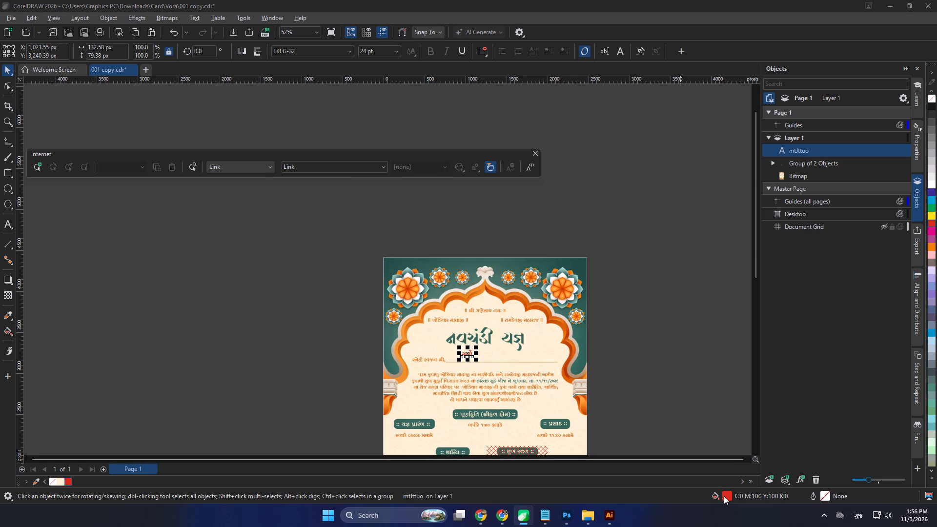
pyautogui.click(357, 168)
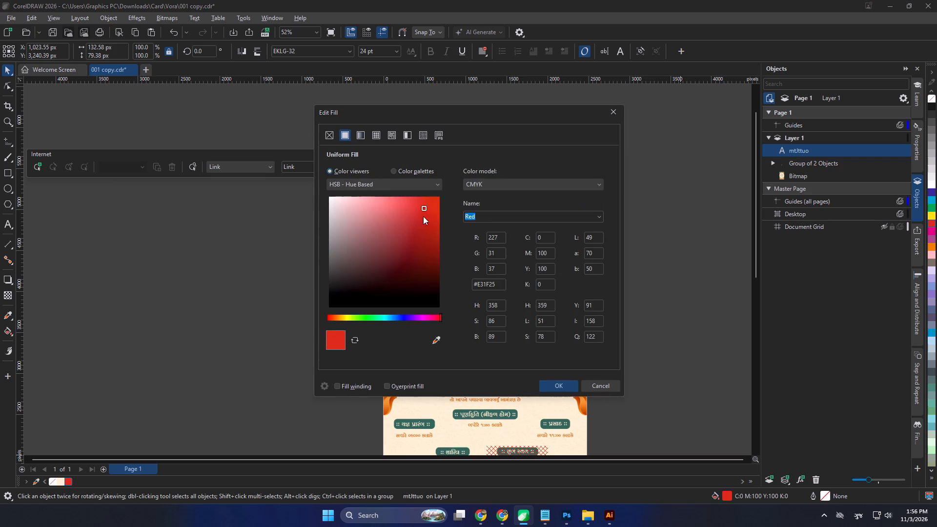
pyautogui.moveTo(425, 209); pyautogui.dragTo(443, 224)
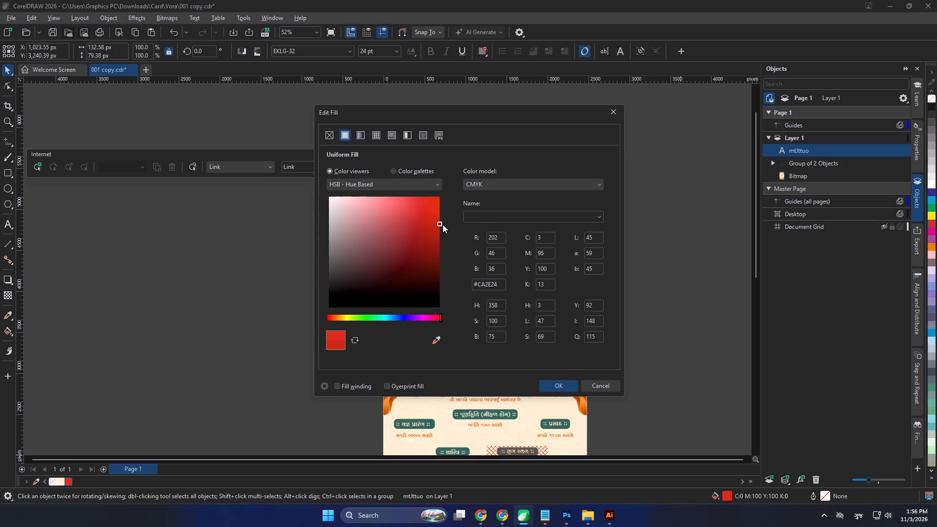
pyautogui.moveTo(443, 224); pyautogui.dragTo(443, 227)
pyautogui.click(561, 389)
# Move the સર્વો text onto the recipient name line, just after સ્નેહી સ્વજન શ્રી.
pyautogui.scroll(11, 489, 370)
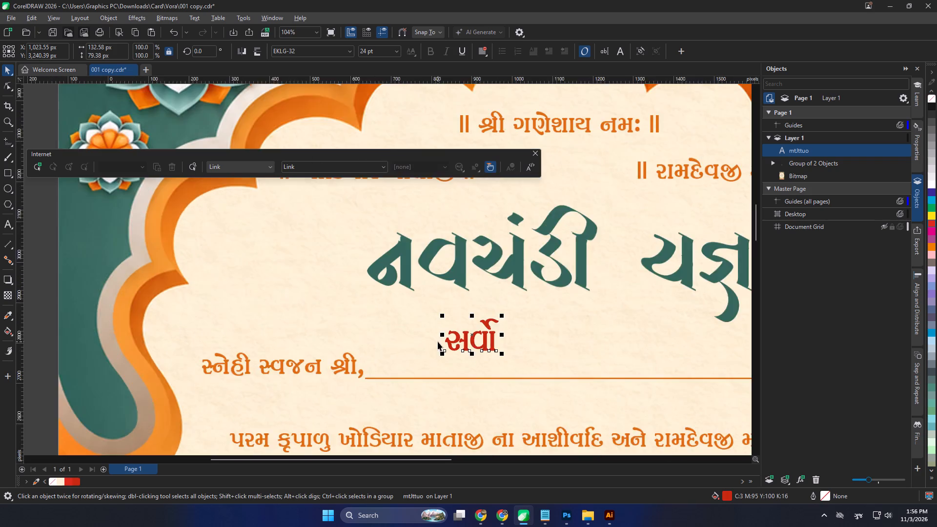
pyautogui.scroll(6, 438, 342)
pyautogui.moveTo(468, 342); pyautogui.dragTo(353, 384)
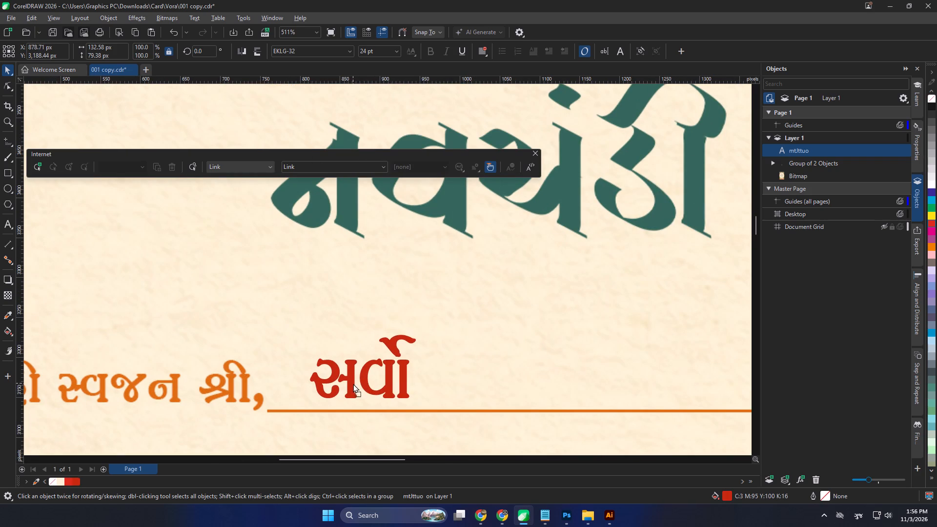
pyautogui.moveTo(353, 384); pyautogui.dragTo(354, 382)
# Enlarge the સર્વો text on the name line proportionally to about 26 pt.
pyautogui.scroll(-20, 405, 371)
pyautogui.scroll(-1, 405, 371)
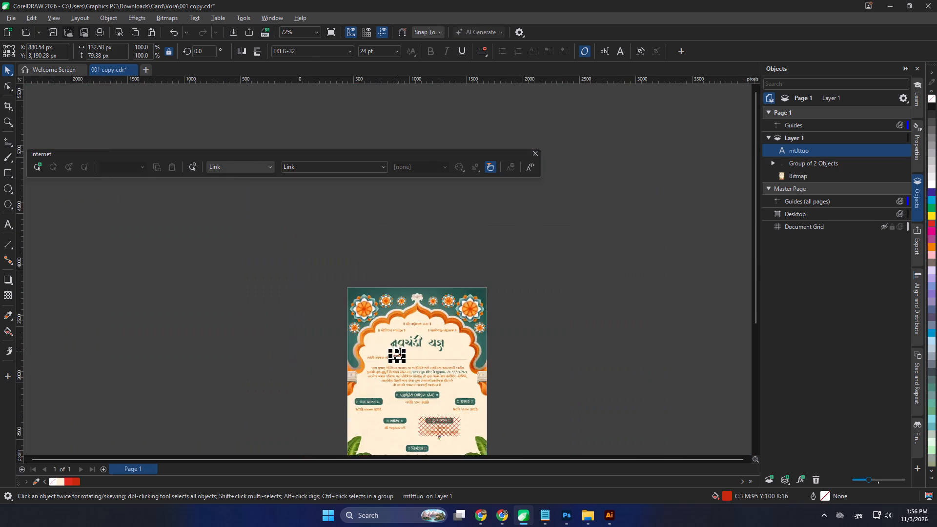
pyautogui.click(545, 366)
pyautogui.scroll(18, 438, 360)
pyautogui.click(301, 345)
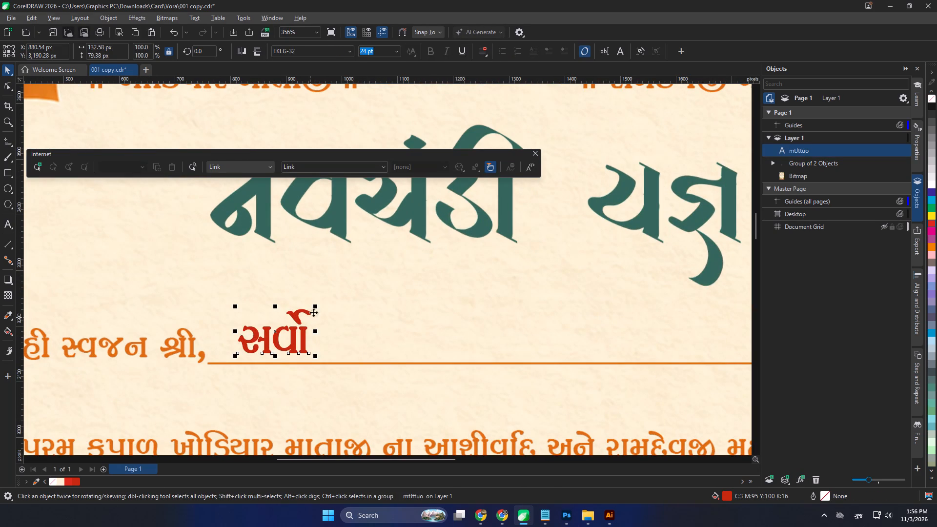
pyautogui.moveTo(315, 307); pyautogui.dragTo(332, 303)
# Export the document as a PDF in the Vora folder, named વાસ્તુકાર્ડ વોરા પરિવાર - સર્વો.
pyautogui.scroll(-2, 360, 319)
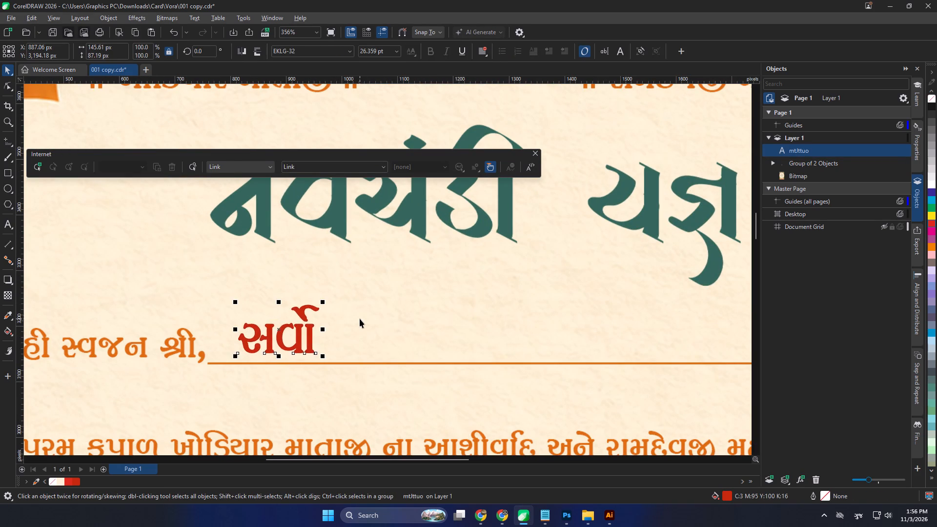
pyautogui.scroll(-14, 360, 319)
pyautogui.click(601, 336)
pyautogui.hotkey('ctrl', 'e')
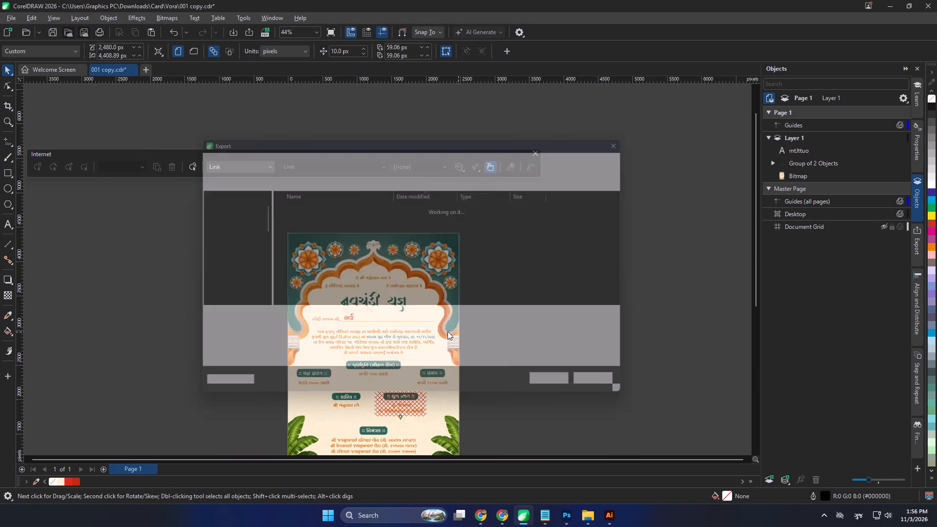
pyautogui.click(319, 220)
pyautogui.doubleClick(318, 320)
pyautogui.click(335, 321)
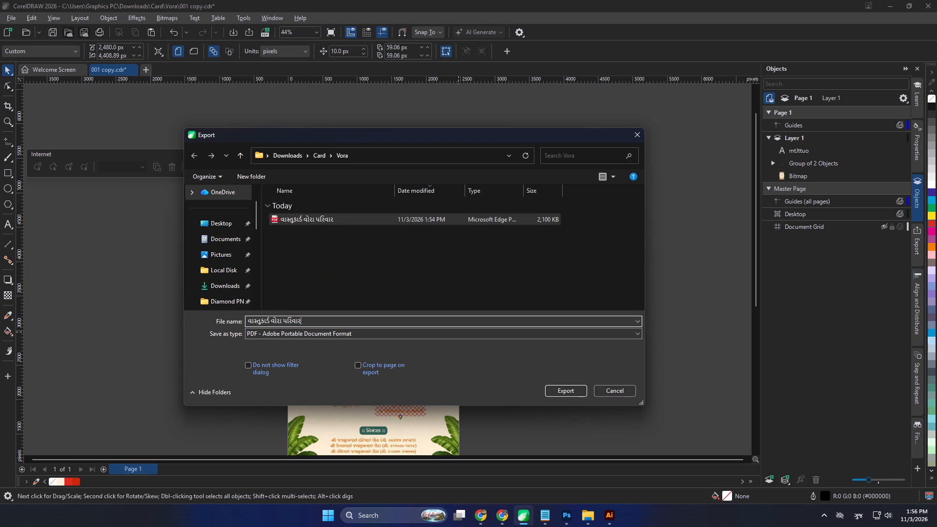
pyautogui.press('space')
pyautogui.press('super+v')
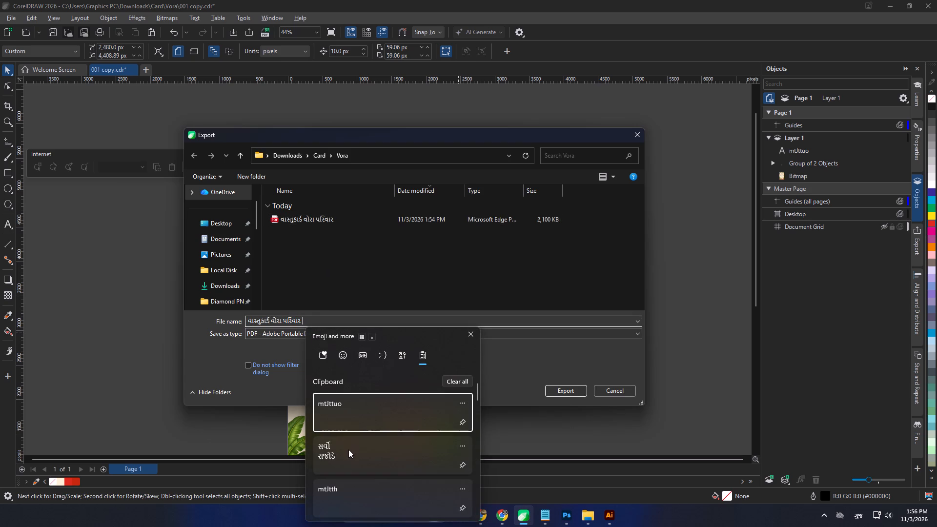
pyautogui.click(349, 450)
pyautogui.hotkey('ctrl', 'v')
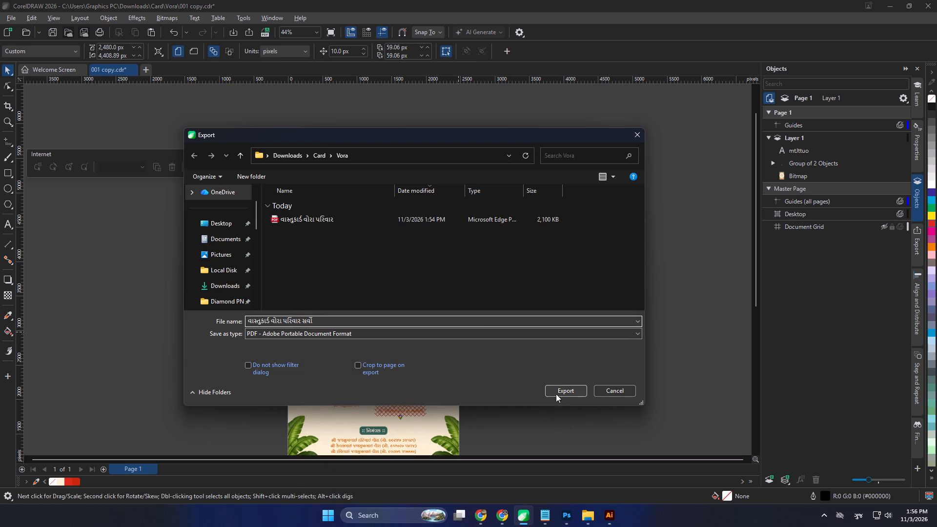
pyautogui.click(303, 321)
pyautogui.write('-')
pyautogui.press('space')
pyautogui.click(573, 394)
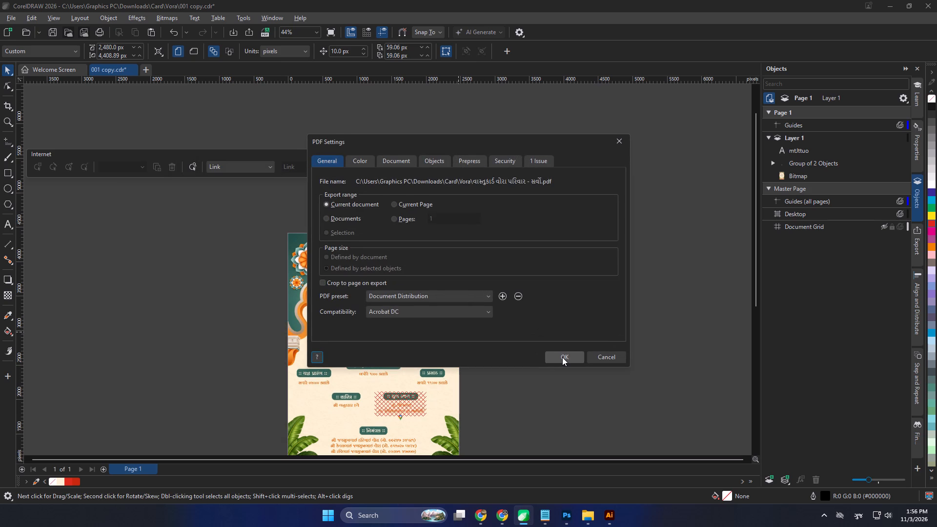
pyautogui.click(562, 357)
pyautogui.click(548, 360)
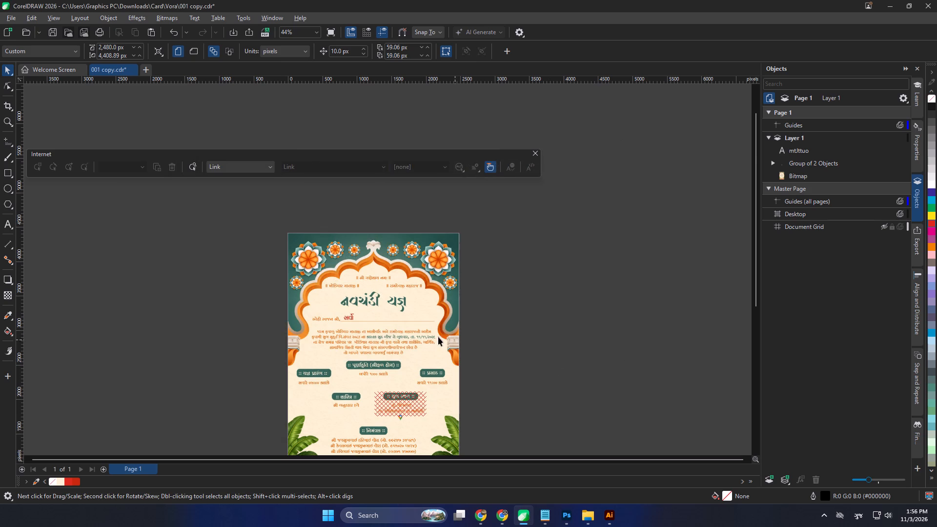
# Open the સર્વો text on the name line for editing and select all of it.
pyautogui.scroll(9, 346, 307)
pyautogui.doubleClick(356, 327)
pyautogui.hotkey('ctrl', 'a')
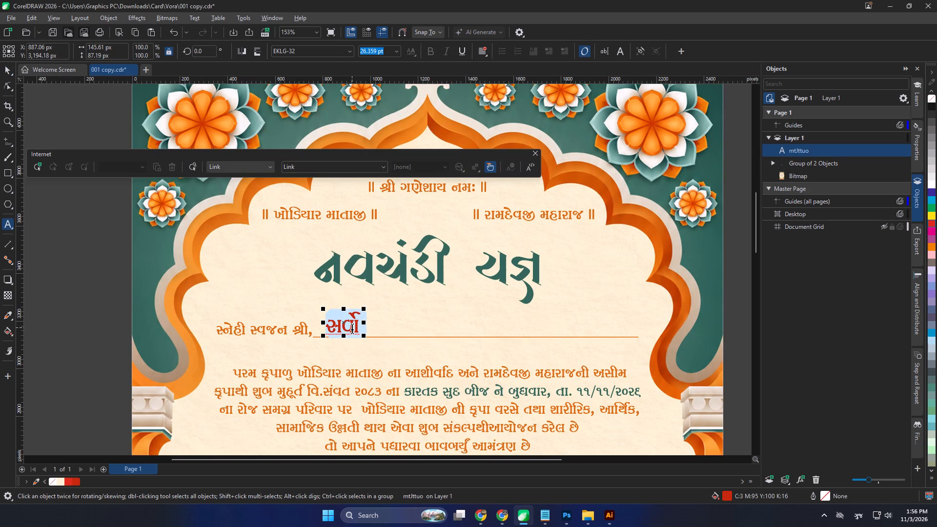
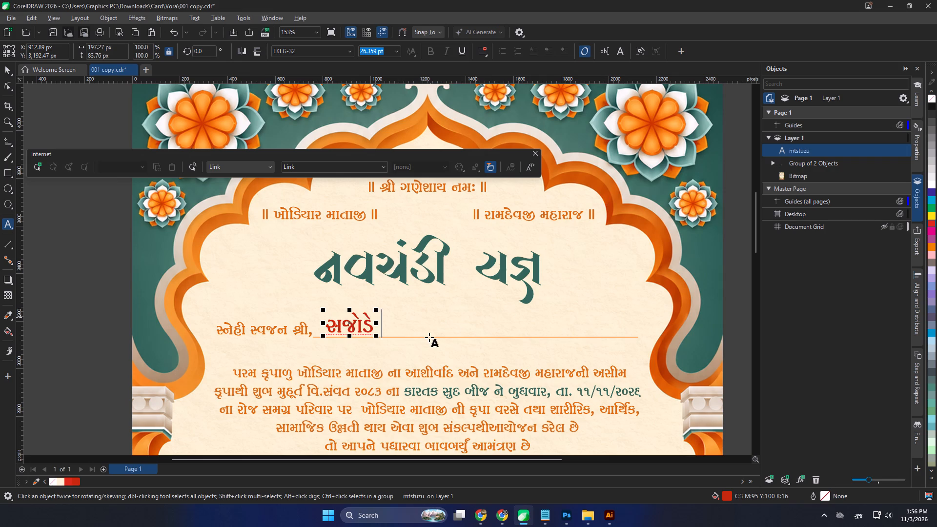
# Remove the trailing character after સજોડે on the recipient name line, finish editing, and leave nothing selected.
pyautogui.press('BackSpace')
pyautogui.click(13, 74)
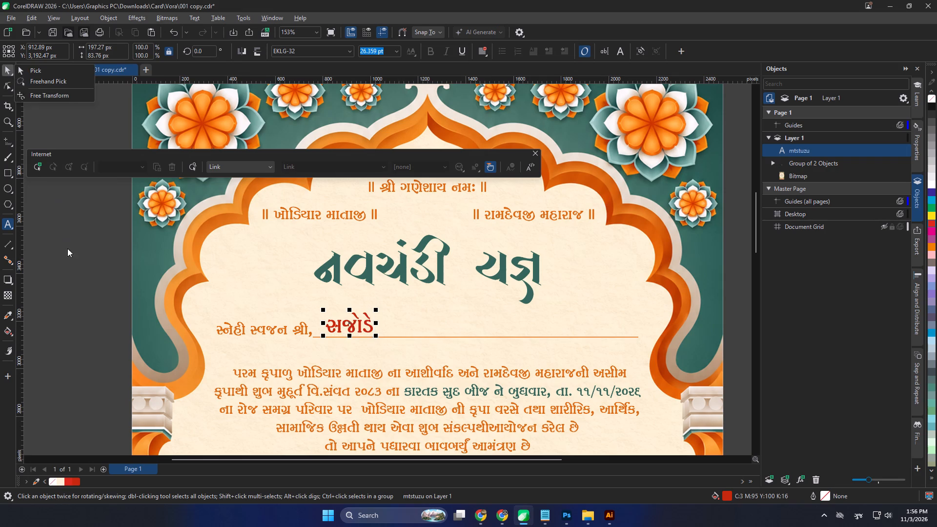
pyautogui.click(68, 251)
pyautogui.click(10, 69)
pyautogui.click(81, 318)
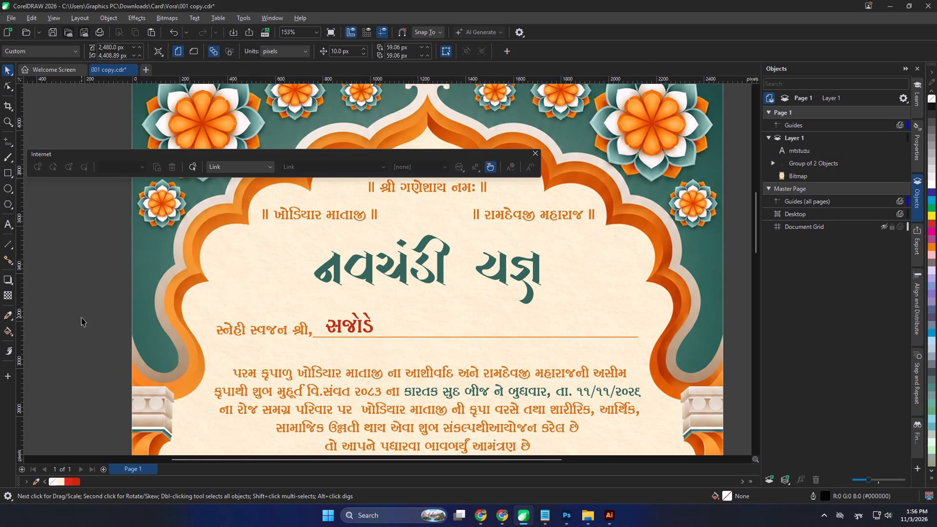
# Start a PDF export into the Vora folder, reusing the existing name વાસ્તુકાર્ડ વોરા પરિવાર followed by a hyphen.
pyautogui.hotkey('ctrl', 'e')
pyautogui.click(297, 317)
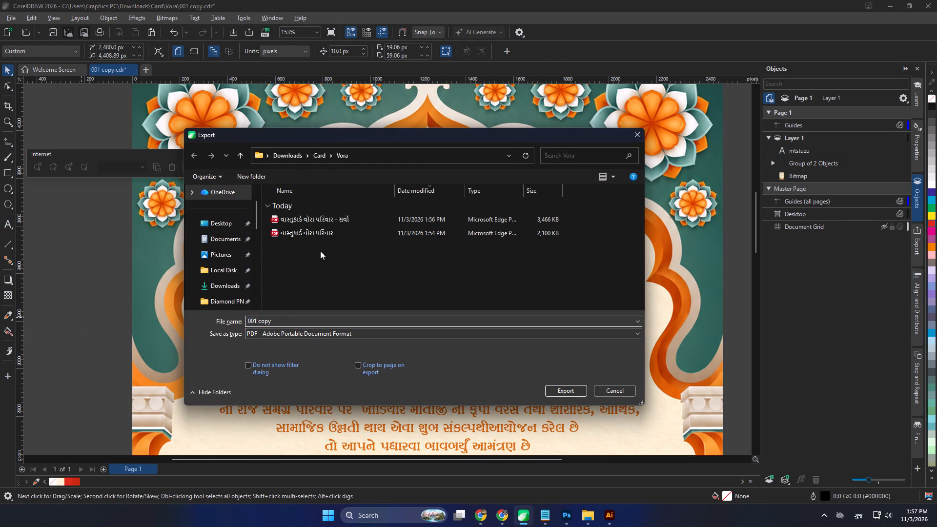
pyautogui.click(317, 233)
pyautogui.click(319, 322)
pyautogui.click(336, 322)
pyautogui.write('-')
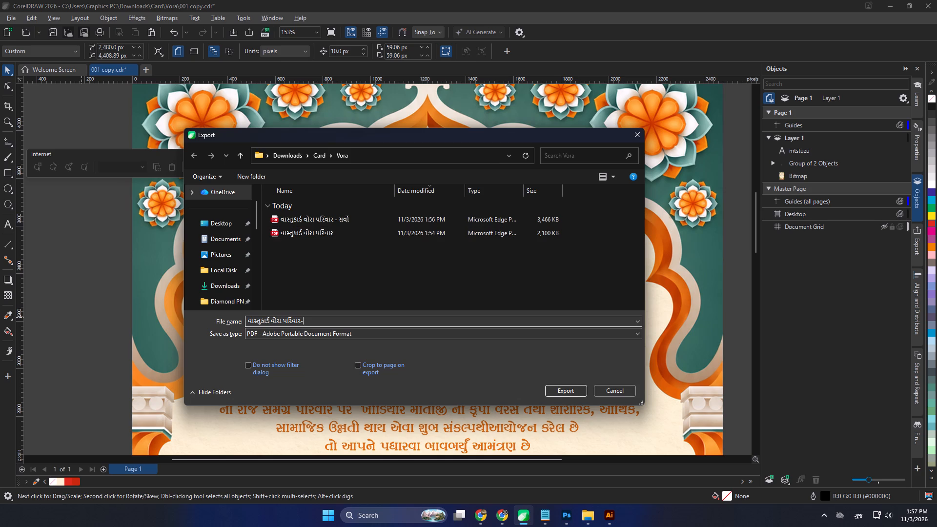
pyautogui.press('space')
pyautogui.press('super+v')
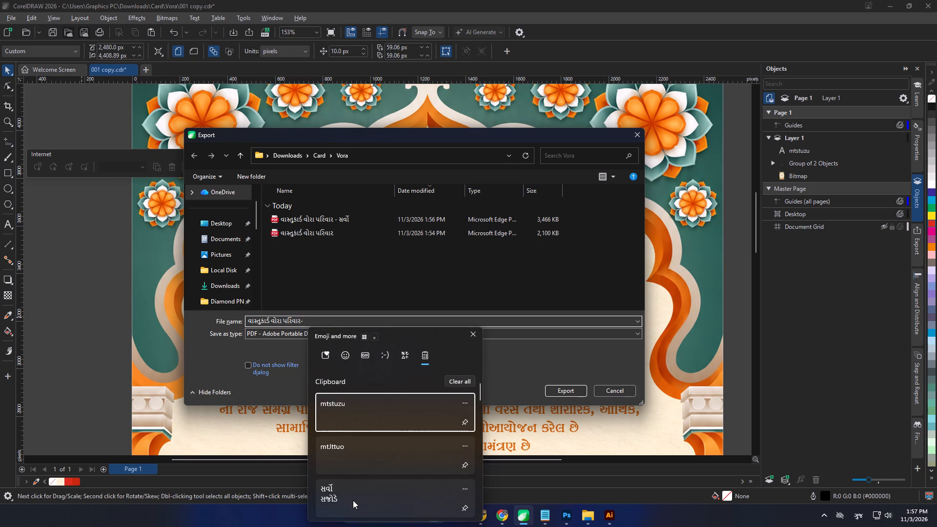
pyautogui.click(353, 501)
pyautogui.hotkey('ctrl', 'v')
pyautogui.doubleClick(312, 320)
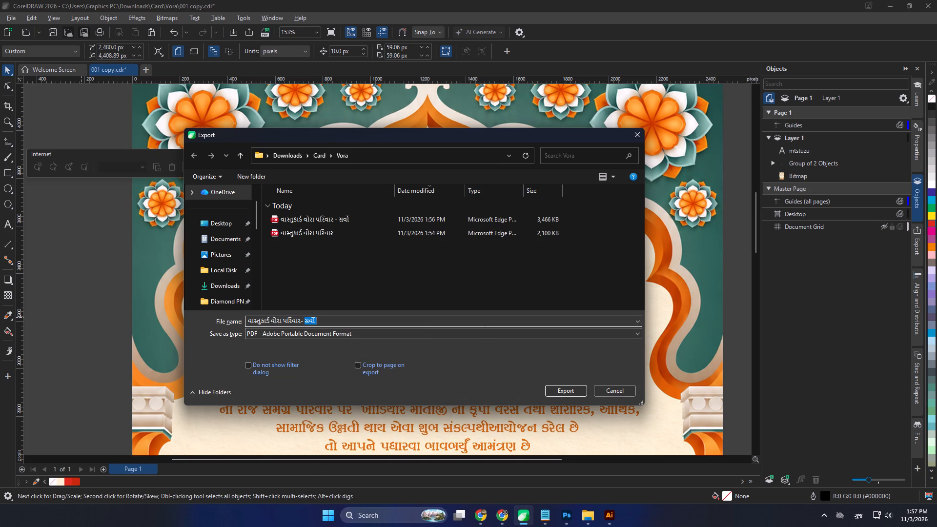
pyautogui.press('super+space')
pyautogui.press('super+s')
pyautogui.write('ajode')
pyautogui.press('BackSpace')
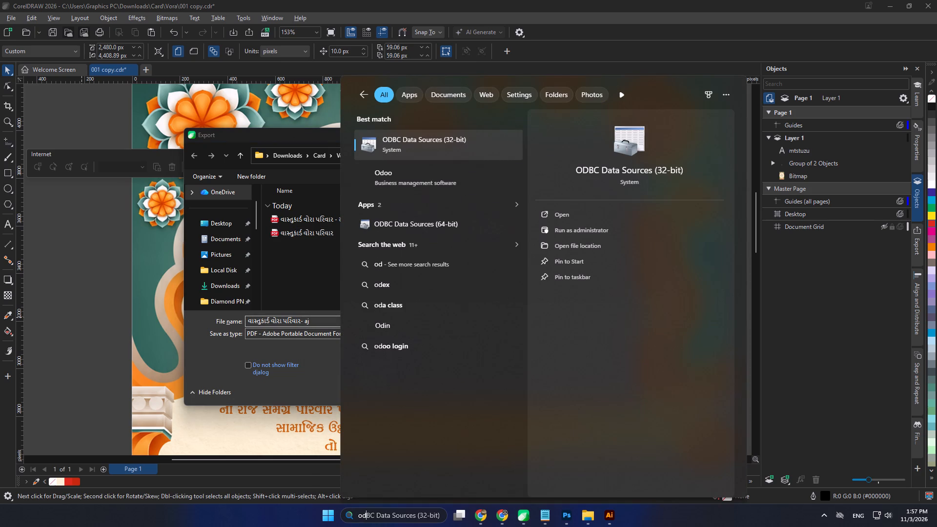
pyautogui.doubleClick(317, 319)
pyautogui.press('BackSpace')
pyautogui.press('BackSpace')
# Complete the PDF file name with the Gujarati suffix સજોડે and export it with the current PDF settings.
pyautogui.press('super+space')
pyautogui.write('sa')
pyautogui.press('o')
pyautogui.press('BackSpace')
pyautogui.write('jode')
pyautogui.press('Return')
pyautogui.click(554, 385)
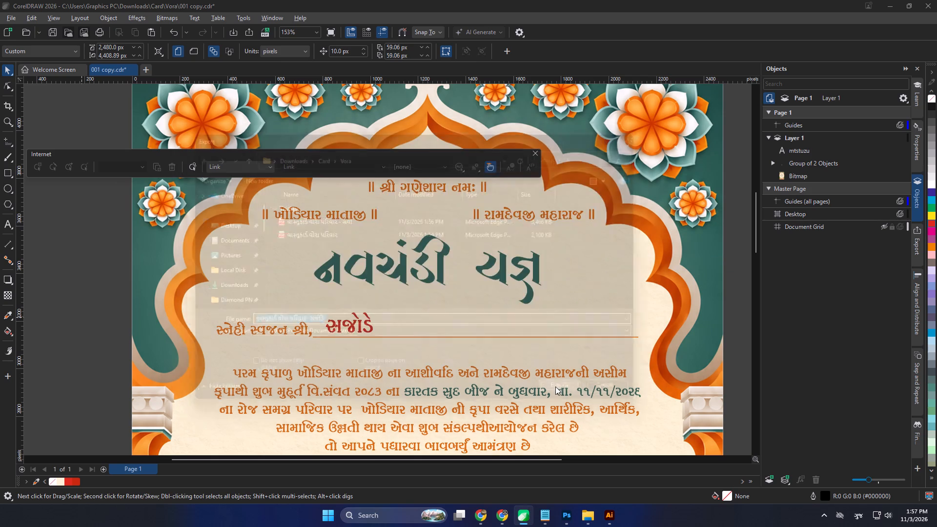
pyautogui.click(563, 354)
# Minimize the CorelDRAW window.
pyautogui.click(882, 1)
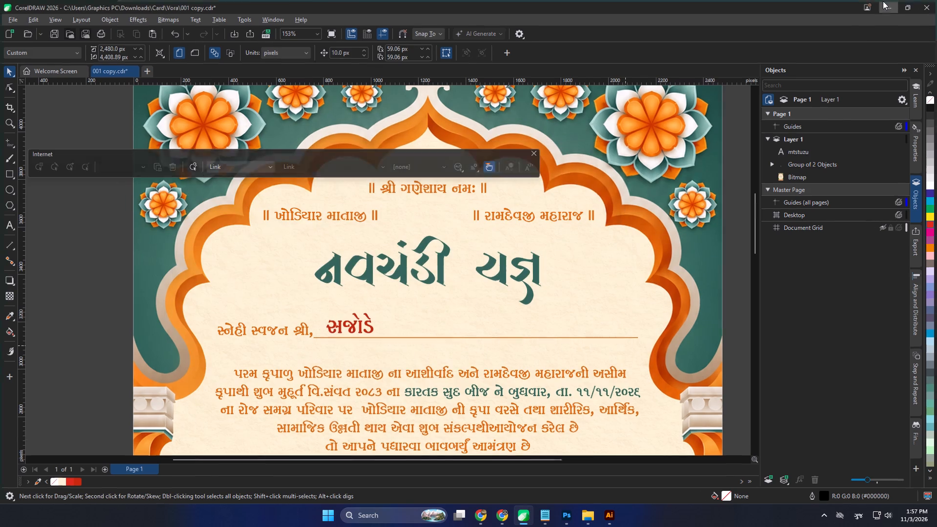
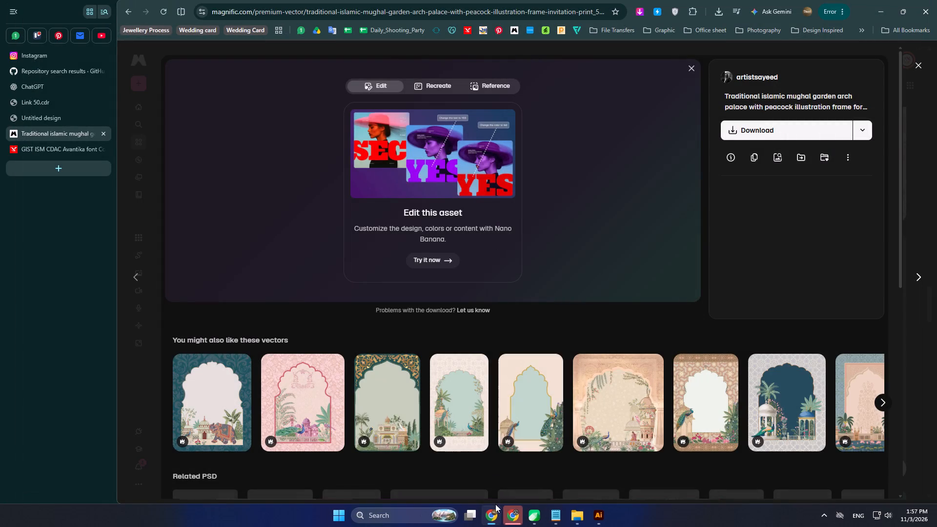
# Put the browser window away and close the Notepad window with the Gujarati text notes.
pyautogui.click(494, 515)
pyautogui.doubleClick(494, 517)
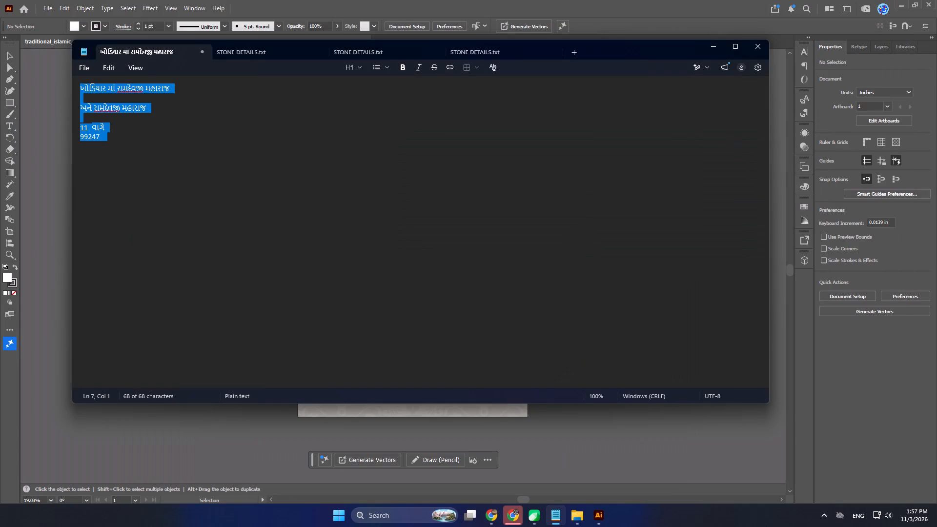
pyautogui.click(759, 48)
# Dismiss the Adobe feedback survey and close Illustrator with the Mughal garden arch artwork.
pyautogui.click(527, 349)
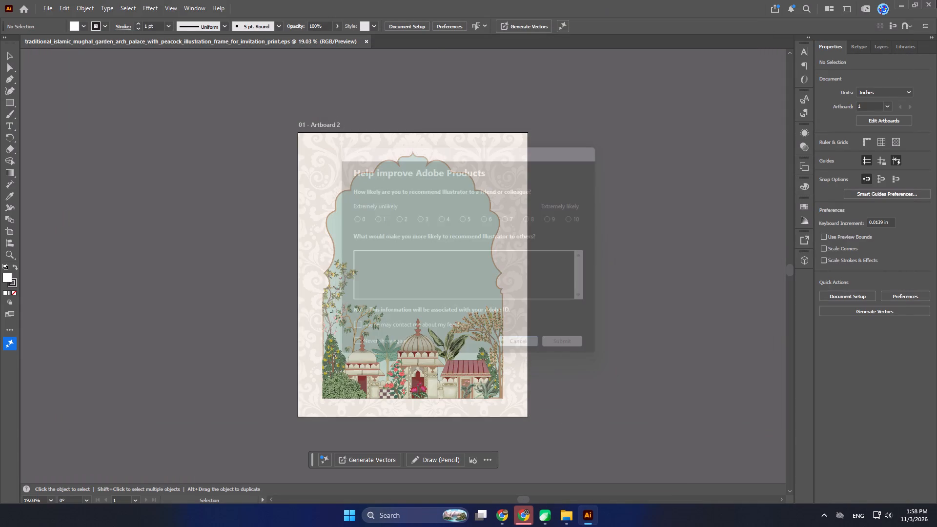
pyautogui.click(936, 0)
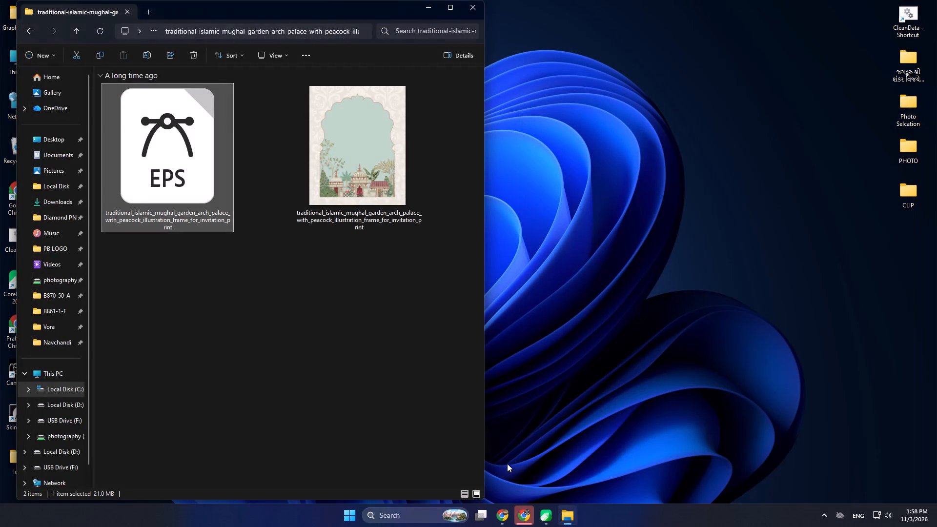